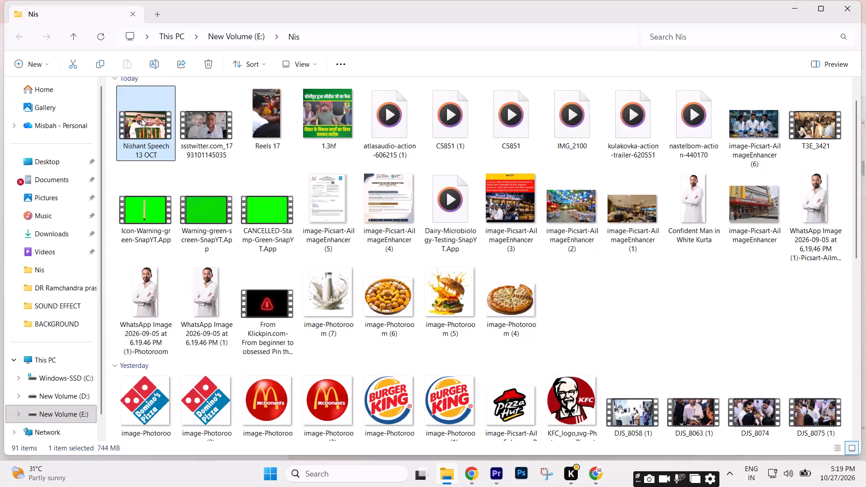
Add the Nishant Speech 13 OCT video to V1 and A1 of Sequence 06 in Premiere, after the last clip, and show its frame.
drag(142, 119, 372, 373)
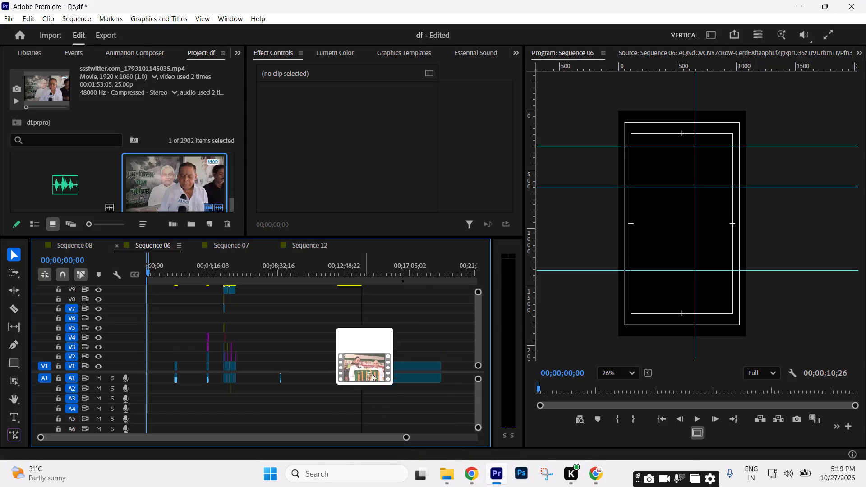
drag(372, 373, 380, 372)
click(391, 271)
Reveal the Nishant Speech 13 OCT timeline clip's source item in the project bin.
click(422, 364)
right_click(422, 364)
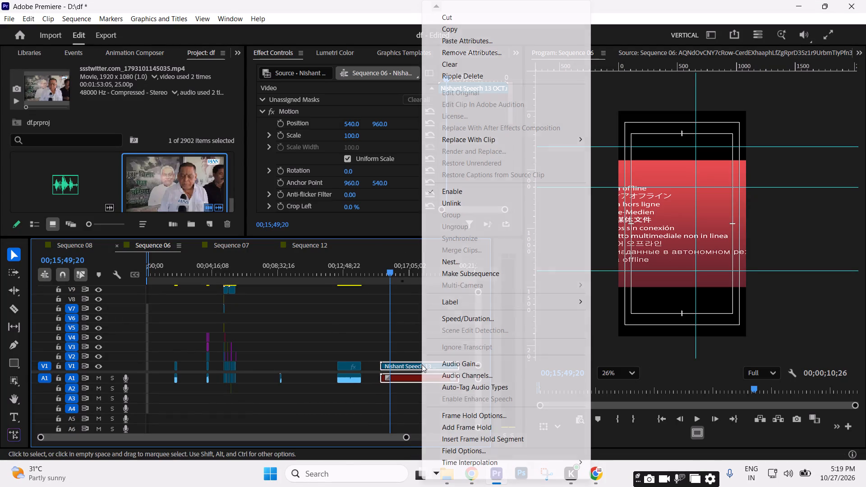
click(429, 477)
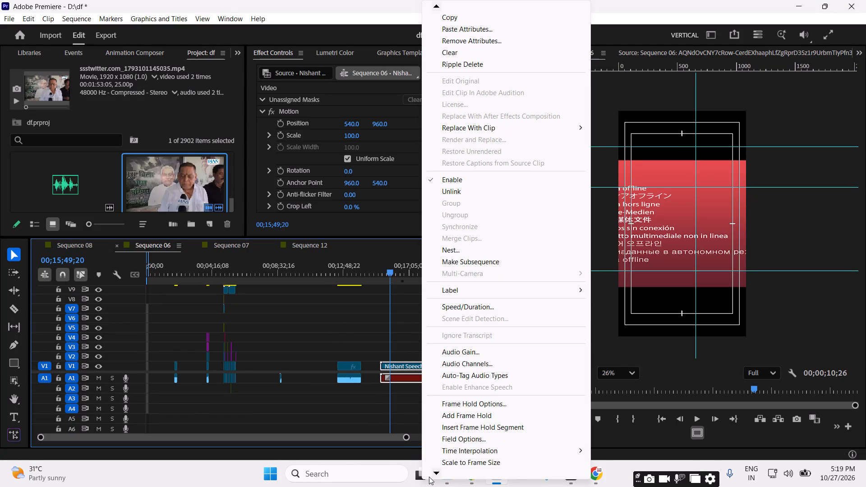
click(433, 475)
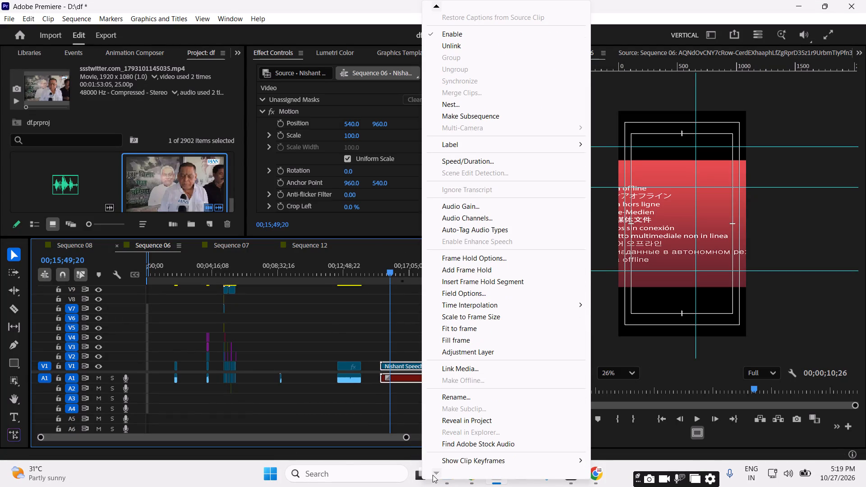
click(461, 420)
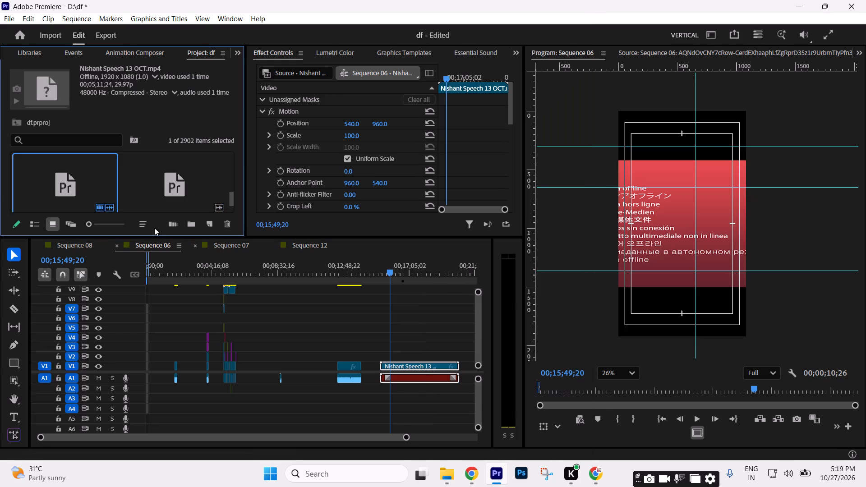
click(82, 181)
Start a media import and browse the Nis folder on New Volume (E:) for the Nishant Speech 13 OCT video.
scroll(82, 181, down, 2)
scroll(159, 203, up, 1)
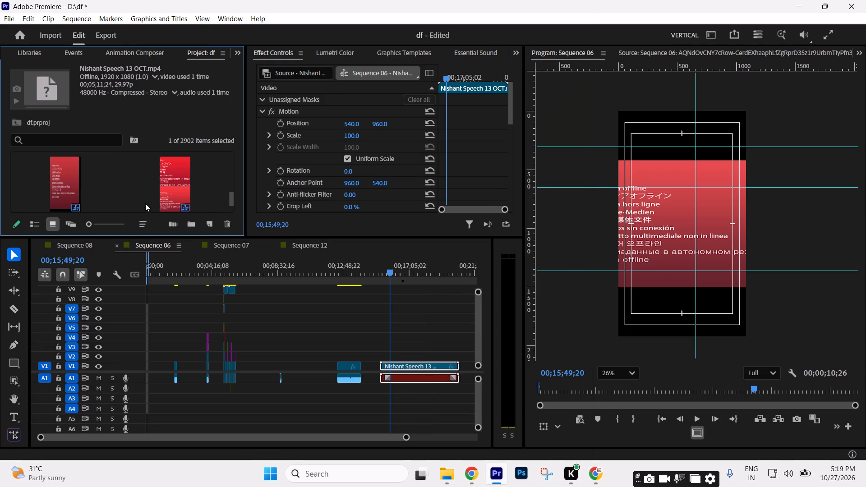
scroll(145, 203, up, 1)
double_click(123, 188)
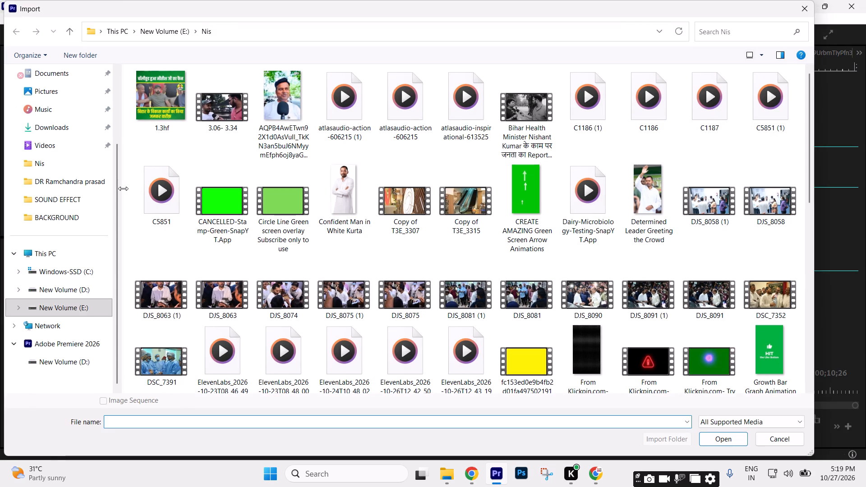
click(79, 298)
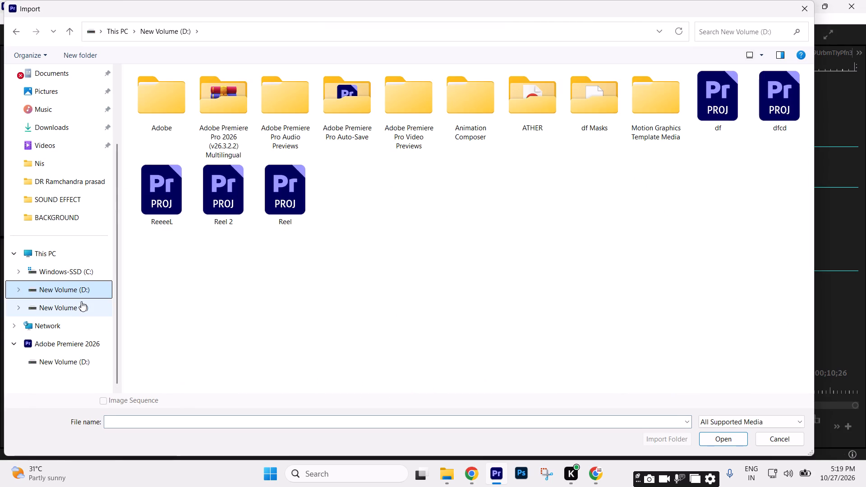
click(84, 307)
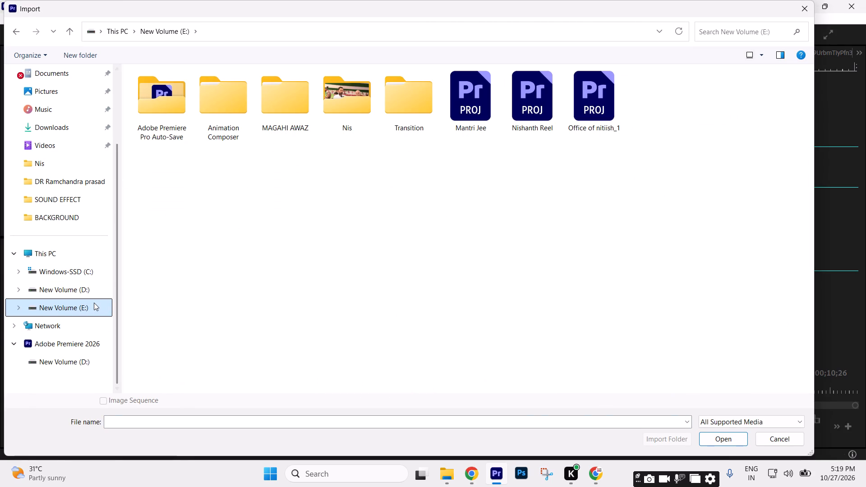
double_click(339, 96)
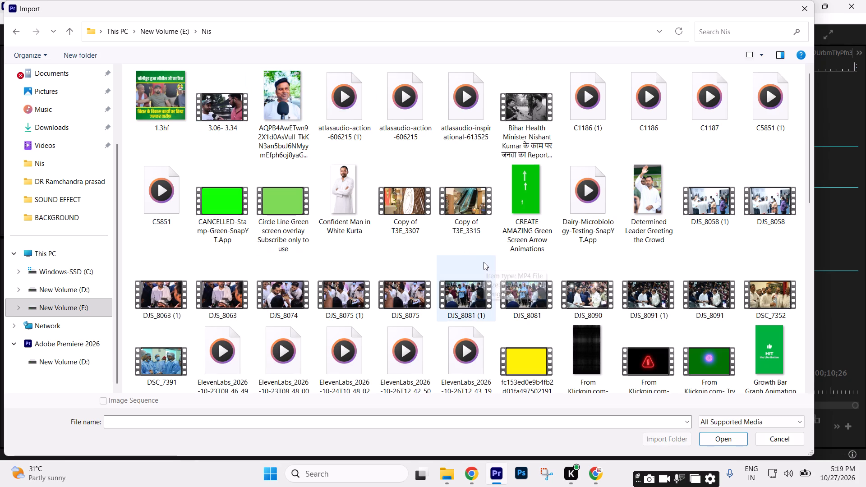
scroll(484, 262, down, 3)
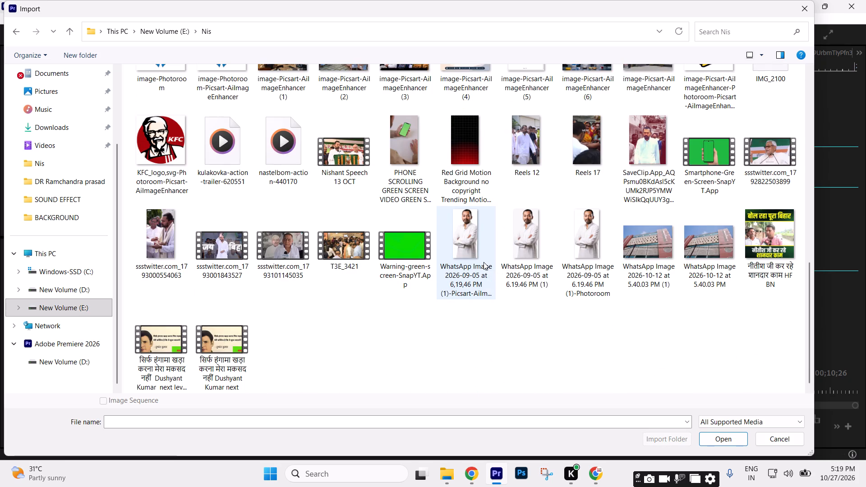
scroll(484, 262, up, 1)
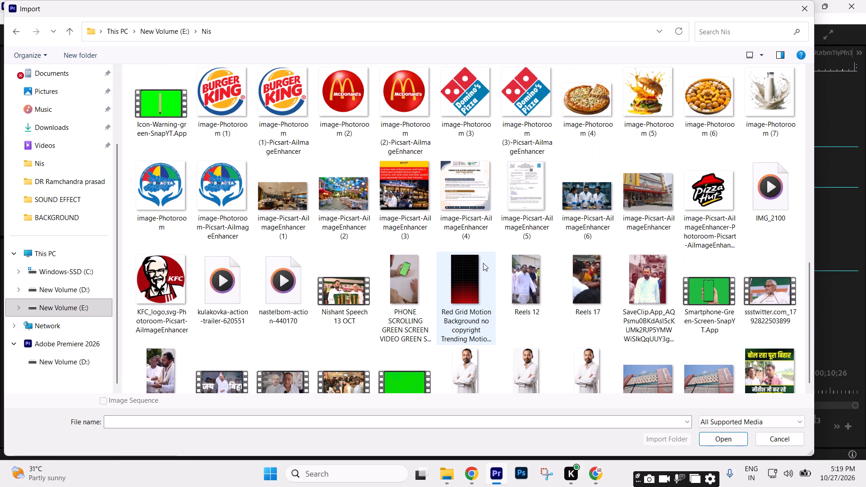
scroll(483, 266, up, 2)
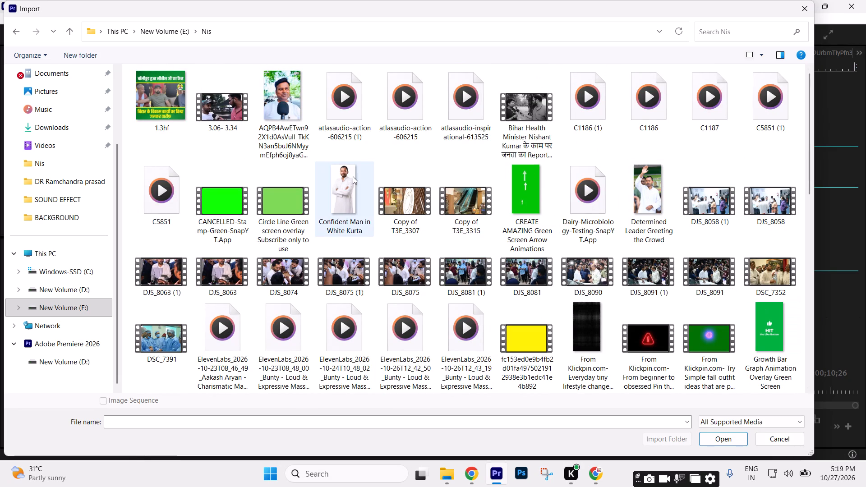
scroll(308, 149, down, 2)
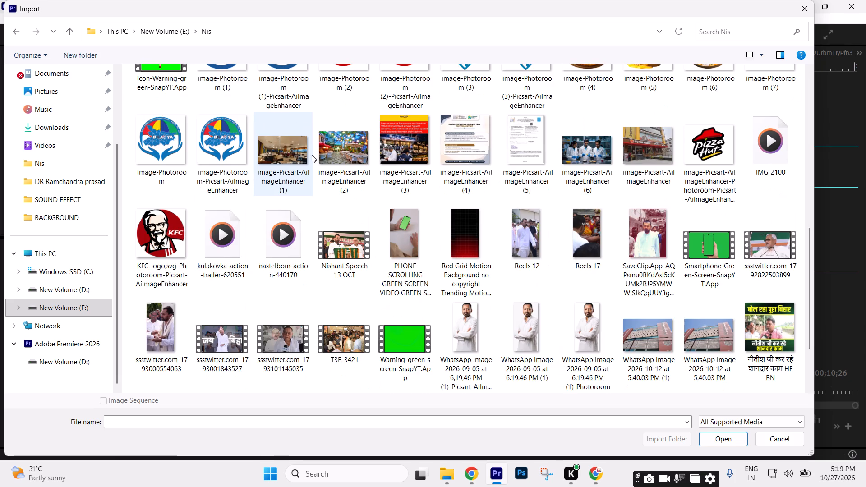
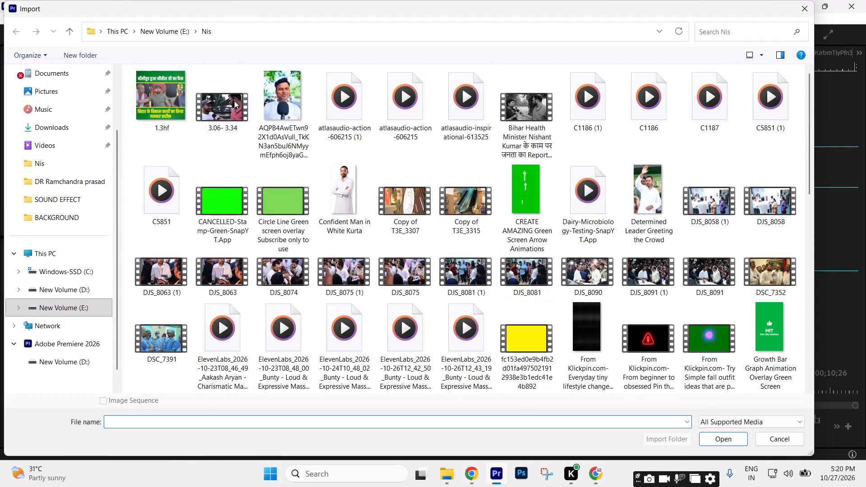
Import the Nishant Speech 13 OCT video from the Nis folder into the df project.
click(207, 423)
key(m)
key(BackSpace)
key(n)
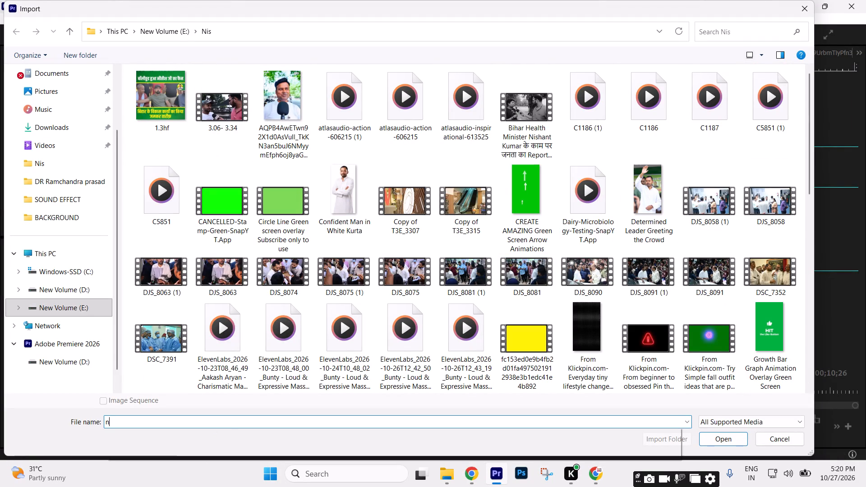
click(179, 445)
key(Return)
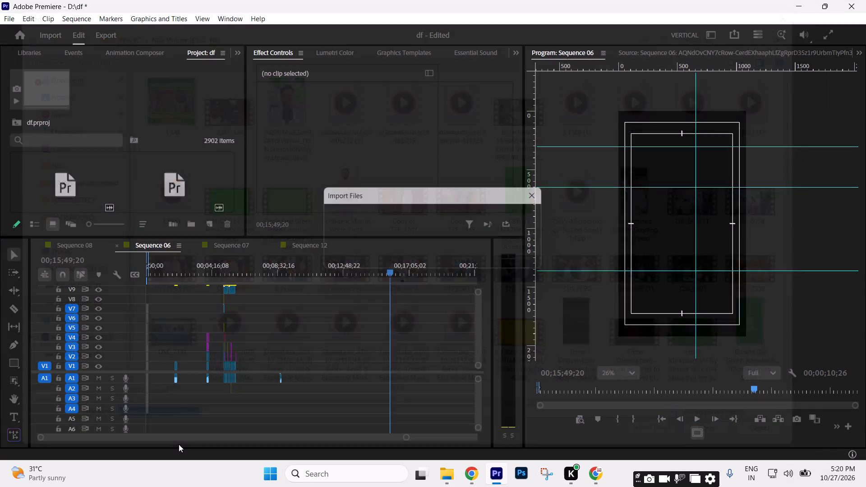
Place the imported Nishant Speech 13 OCT clip on V1 and A1 of Sequence 06, after the last clip, starting at about 00;12;00.
drag(72, 167, 331, 380)
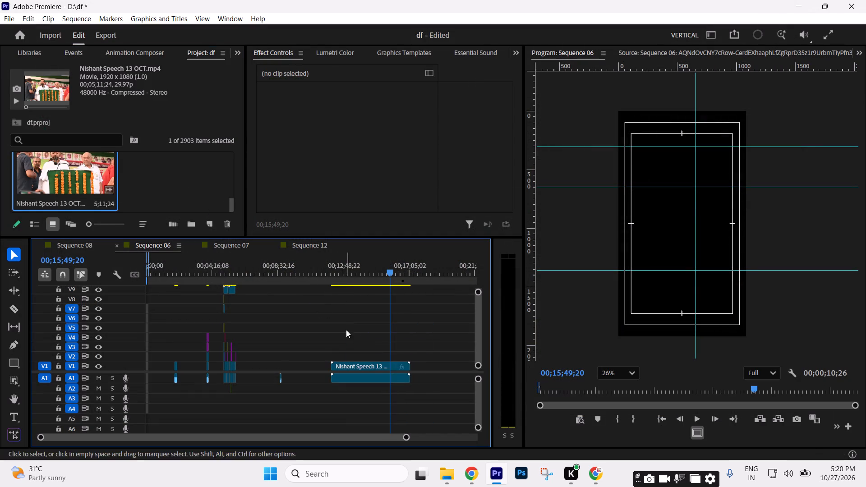
Play the Nishant Speech 13 OCT clip from about 00;13;02 and again from about 00;12;37 to review its picture and speech audio.
click(348, 273)
click(376, 340)
text(-=)
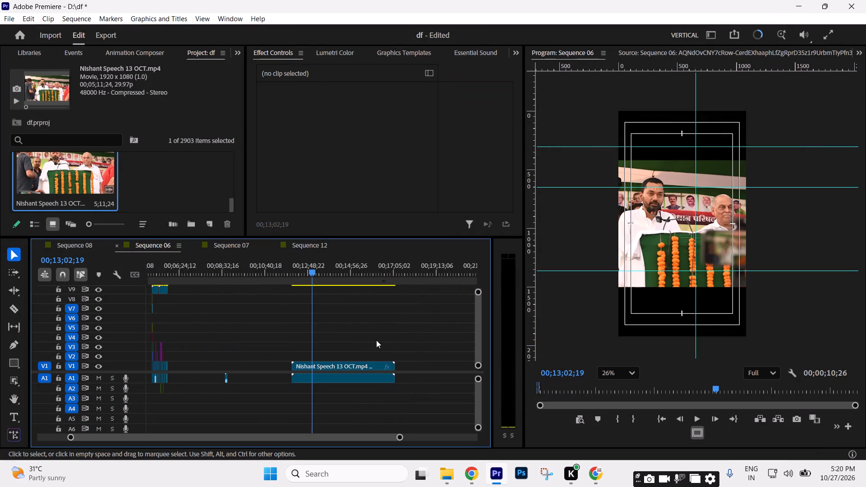
key(space)
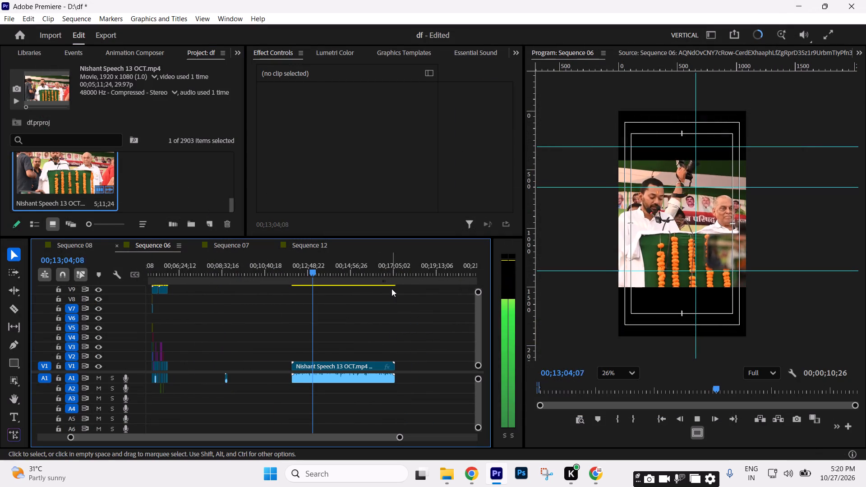
text(===)
key(minus)
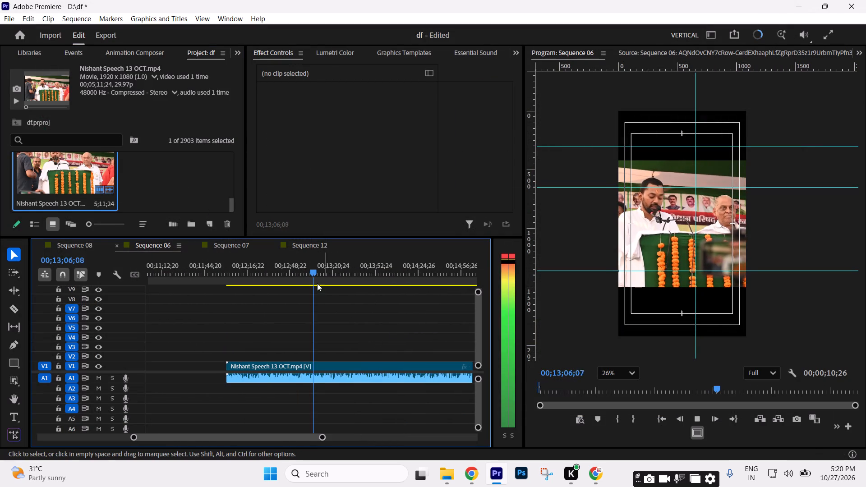
drag(285, 271, 276, 272)
key(space)
click(335, 307)
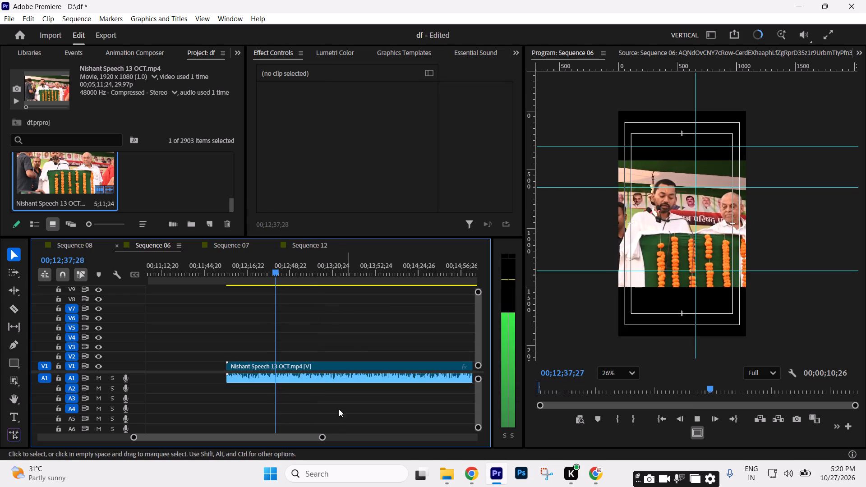
key(space)
drag(324, 436, 260, 440)
key(space)
click(389, 334)
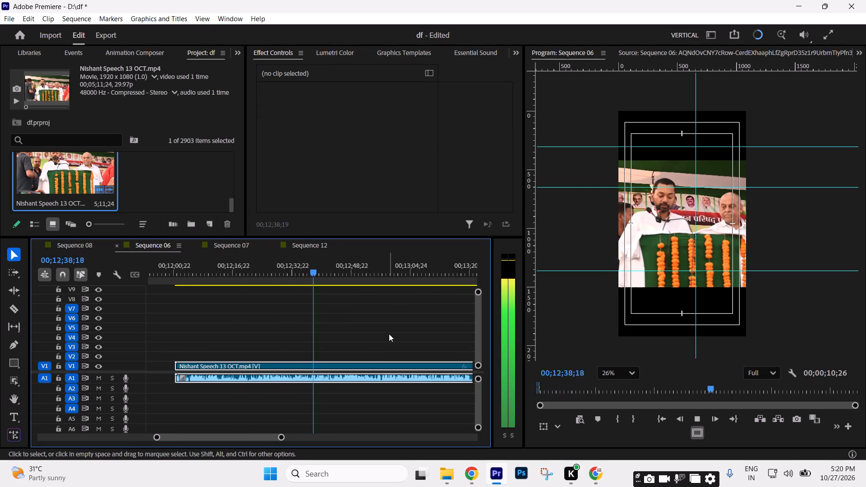
click(389, 334)
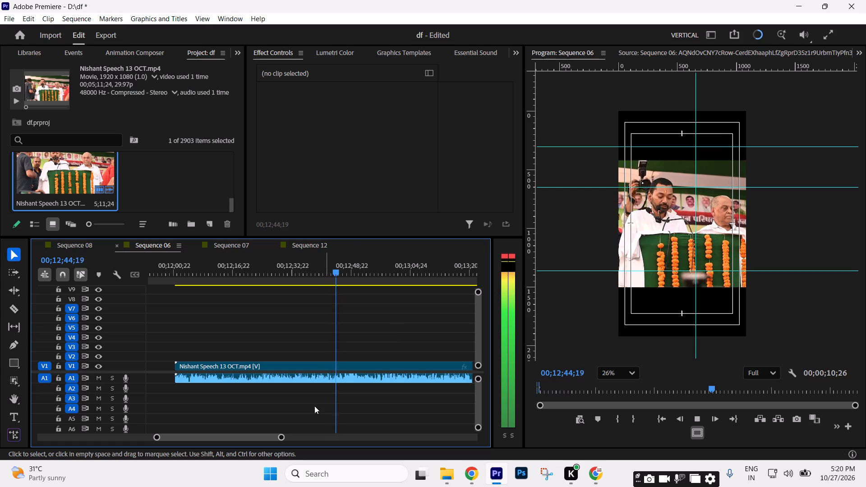
drag(281, 439, 247, 432)
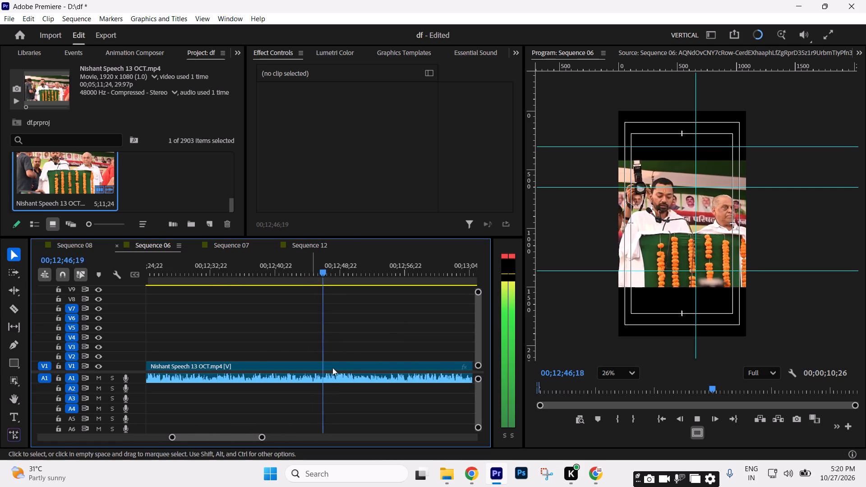
click(384, 331)
key(space)
click(403, 337)
text(--)
text(-)
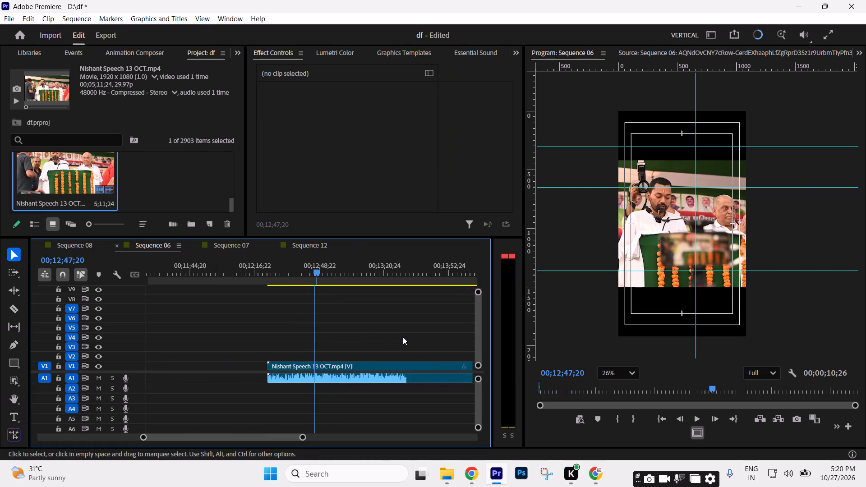
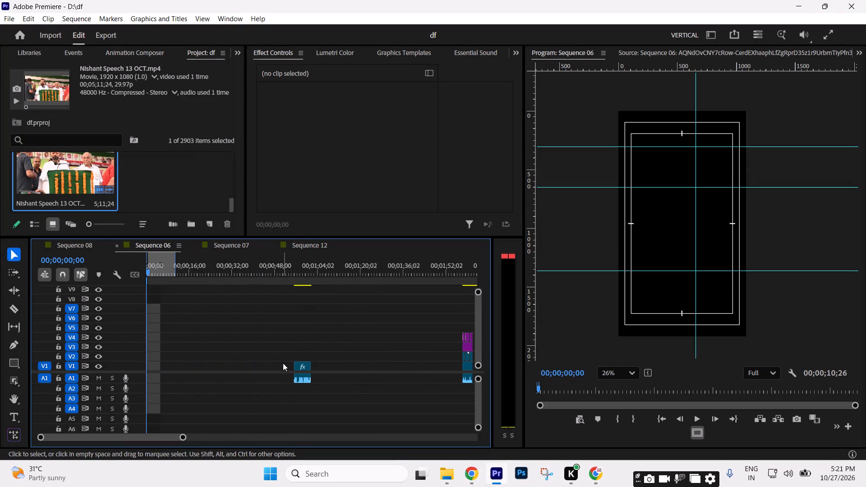
Review the IANS interview clip near 00;01;57;28 and split its video and audio at 00;01;57;29 in Sequence 06.
click(299, 277)
text(===)
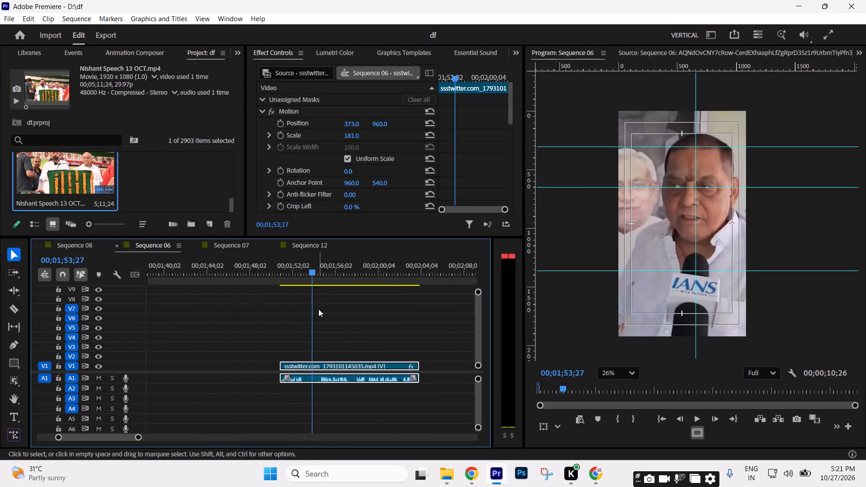
key(Up)
click(331, 336)
click(356, 274)
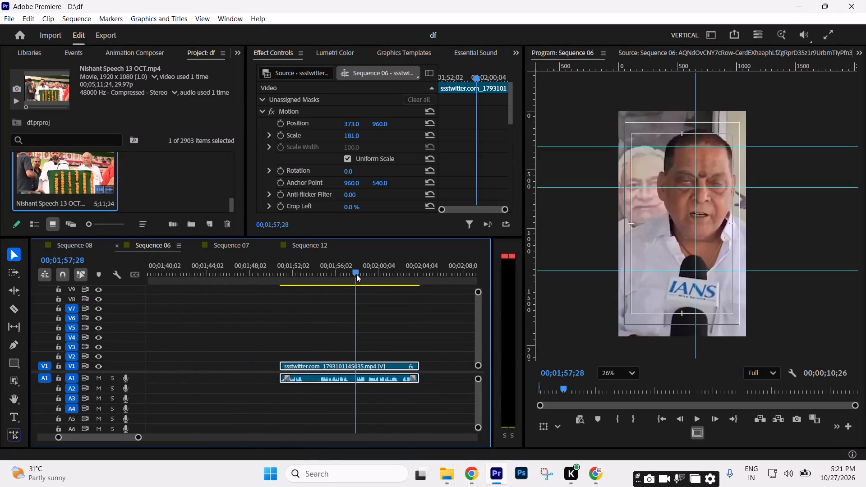
key(space)
key(equal)
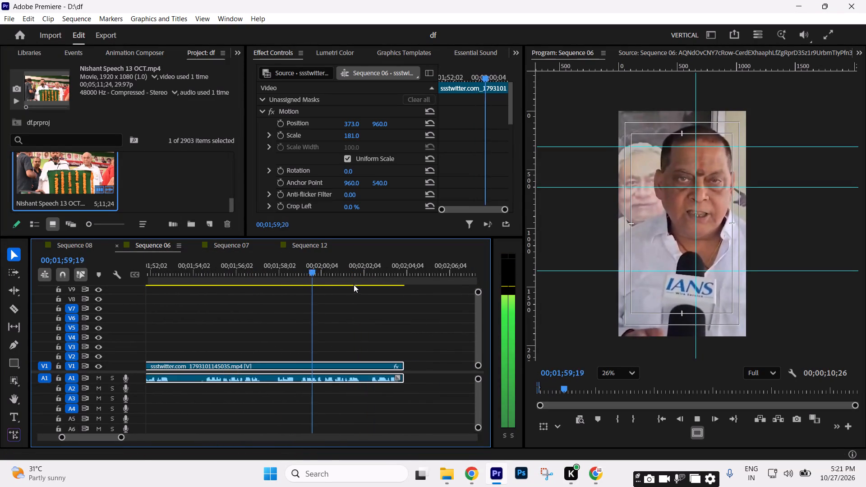
key(minus)
click(382, 324)
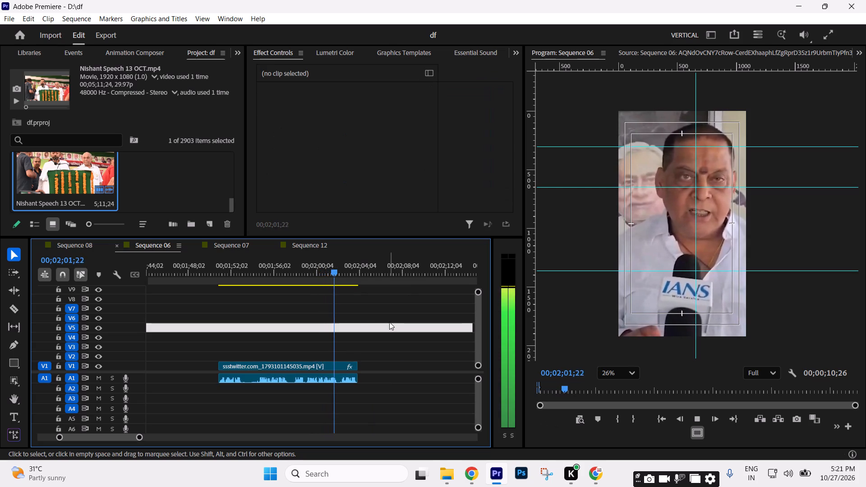
click(298, 278)
key(c)
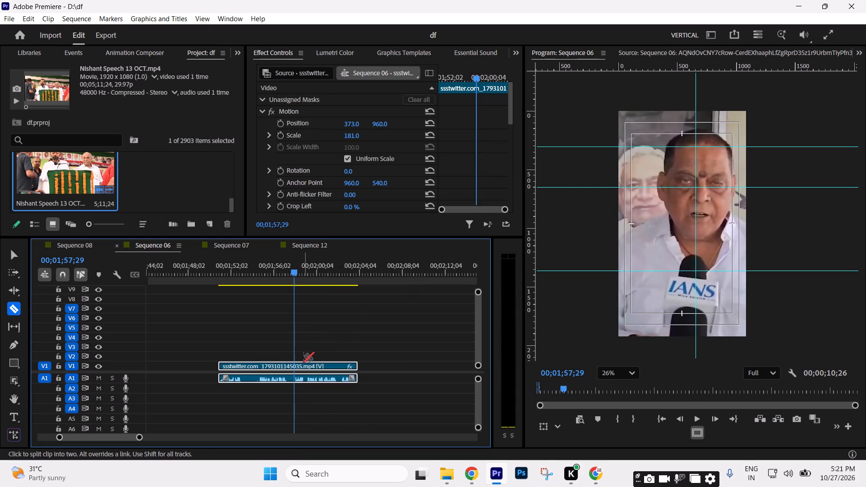
click(295, 364)
key(v)
Play on from the new cut and split the interview clip again at 00;01;58;04.
click(328, 338)
key(space)
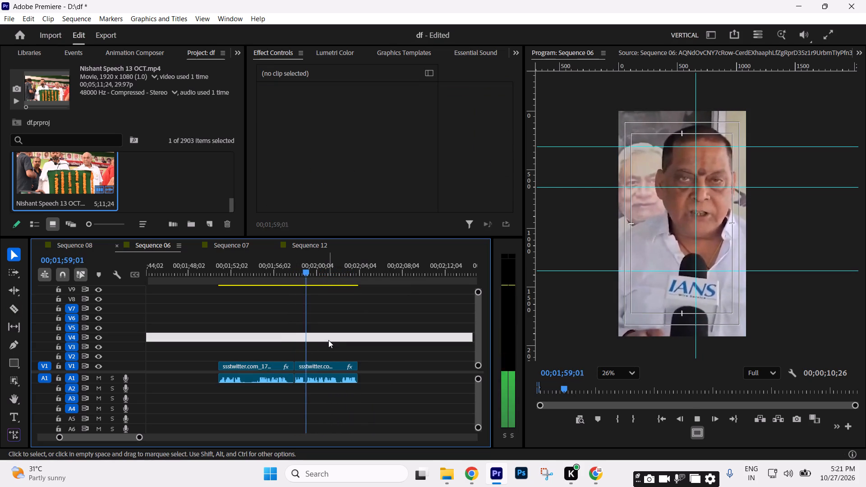
key(space)
text(===)
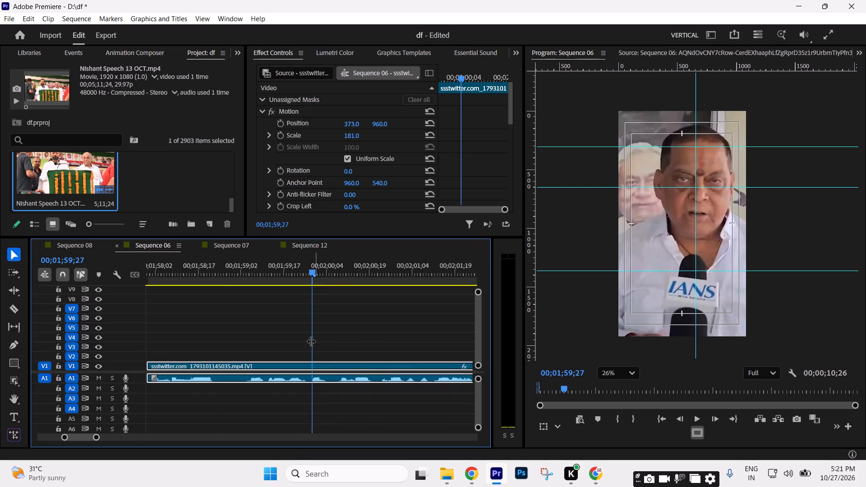
key(minus)
drag(234, 266, 232, 271)
click(258, 308)
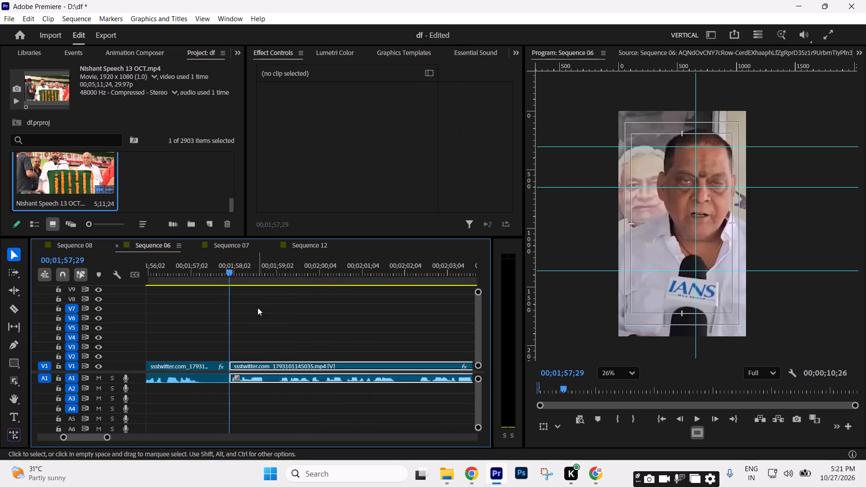
key(space)
key(space)
key(c)
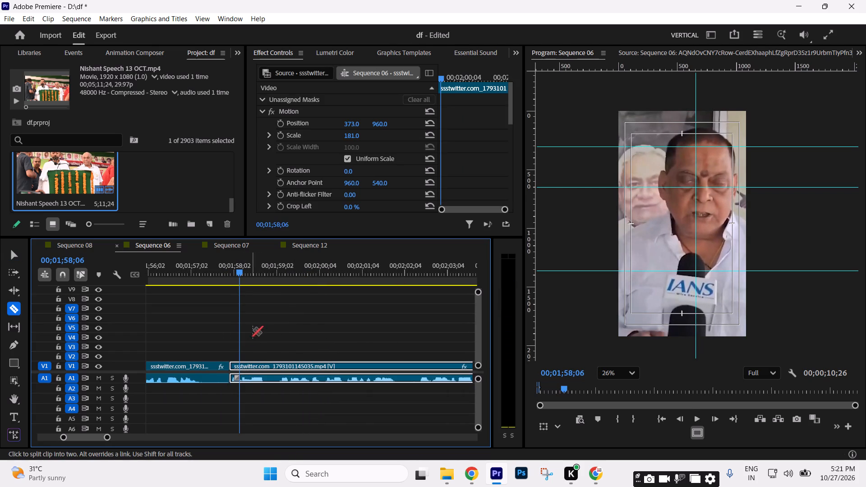
click(269, 331)
key(equal)
key(Left)
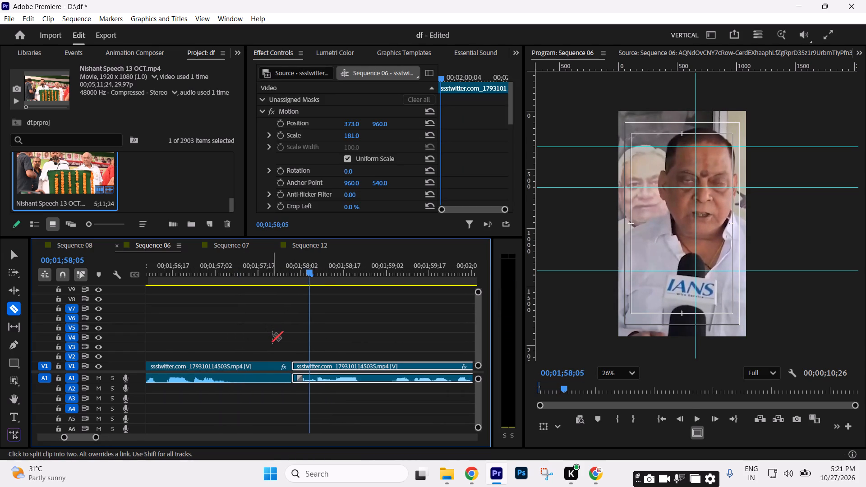
key(Left)
click(307, 363)
Mark In at 00;01;58;04 and Out at the end of the last interview segment, playing it to check the passage.
key(b)
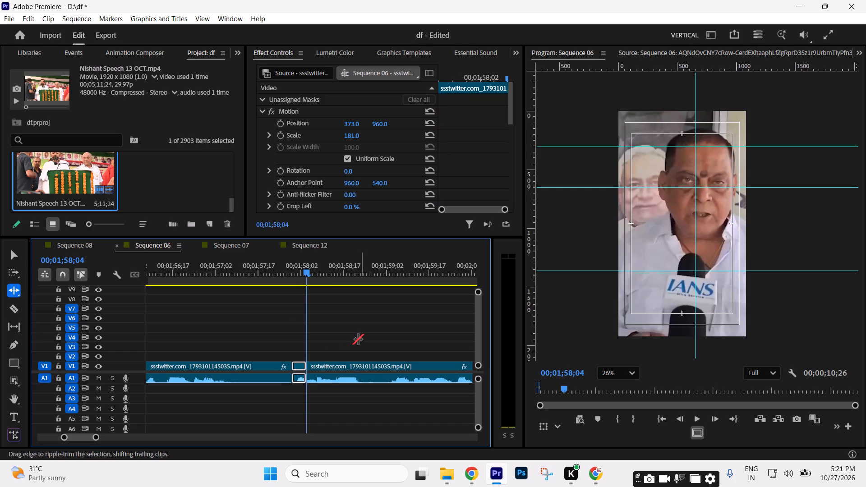
key(space)
key(space)
key(Up)
text(i--)
key(minus)
key(v)
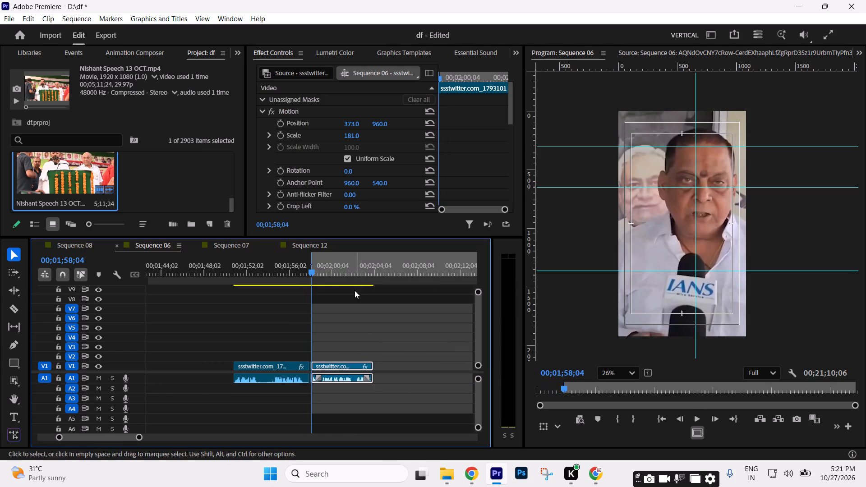
key(space)
drag(327, 277, 359, 283)
key(space)
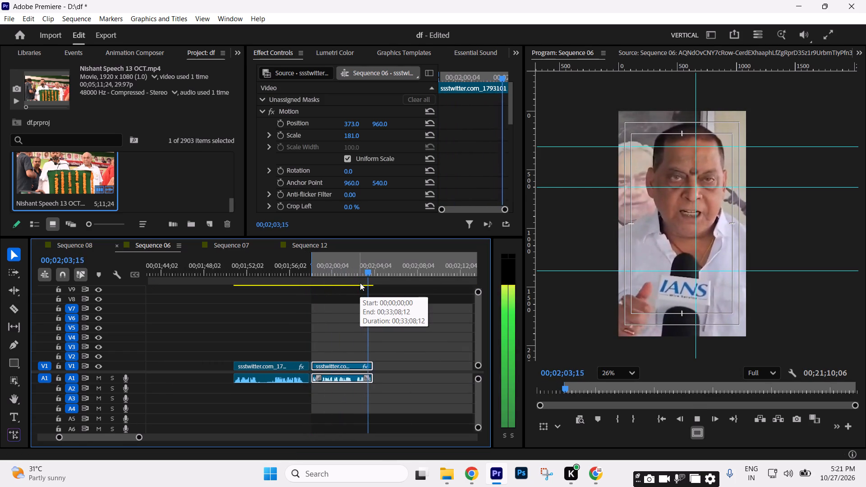
key(space)
key(Up)
key(Down)
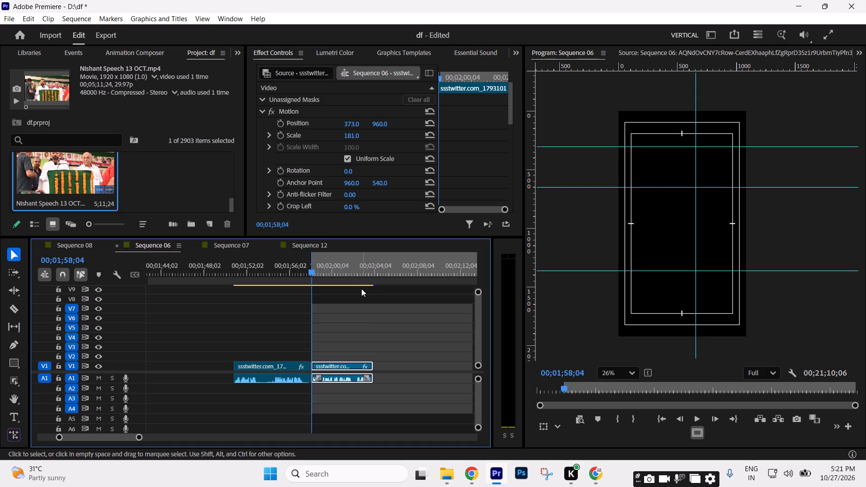
text(o-)
Mark the last interview segment again, In at 00;01;58;04 and Out at 00;02;04;00, and save the project.
click(327, 281)
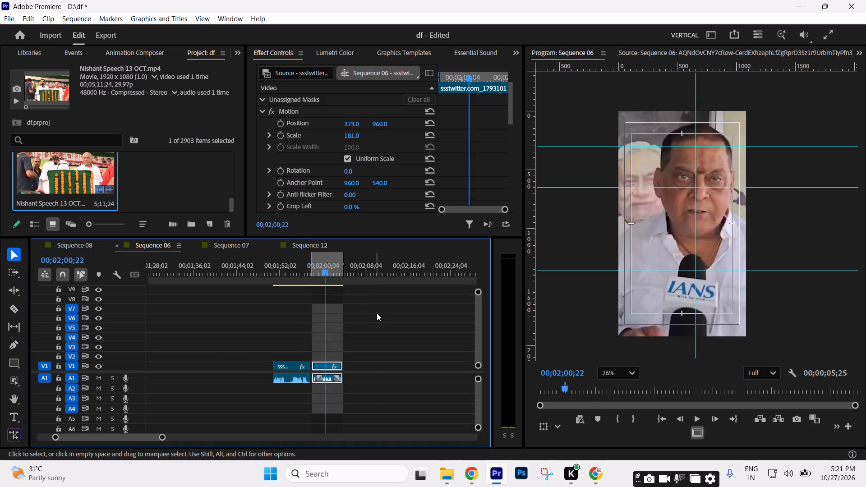
click(378, 312)
key(Up)
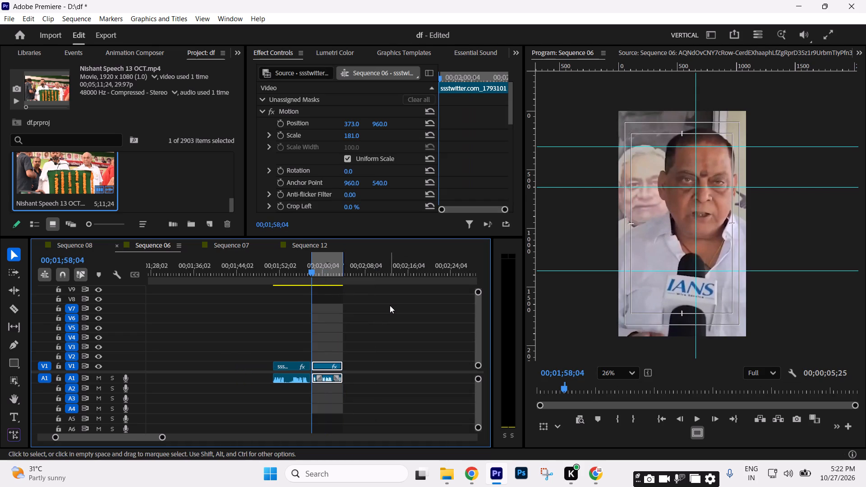
key(i)
key(Down)
key(o)
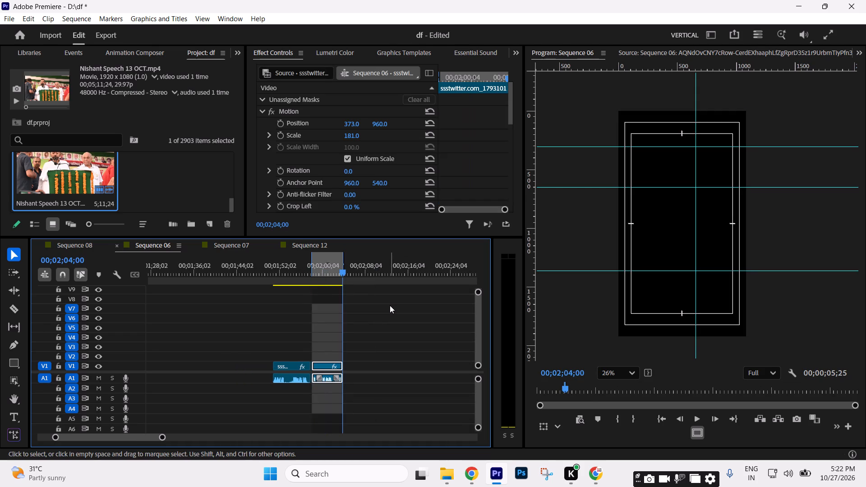
key(ctrl+s)
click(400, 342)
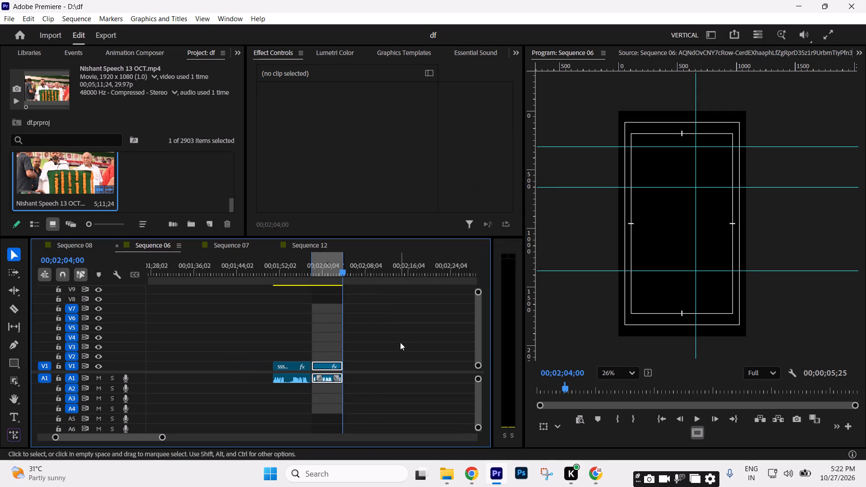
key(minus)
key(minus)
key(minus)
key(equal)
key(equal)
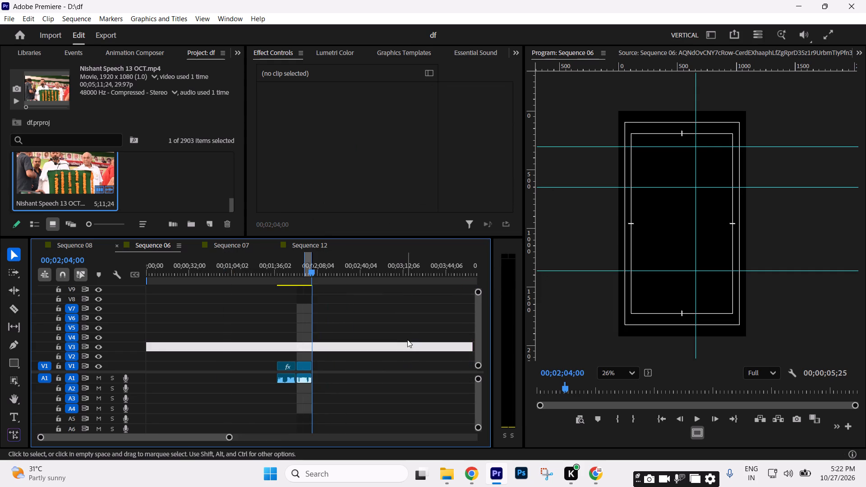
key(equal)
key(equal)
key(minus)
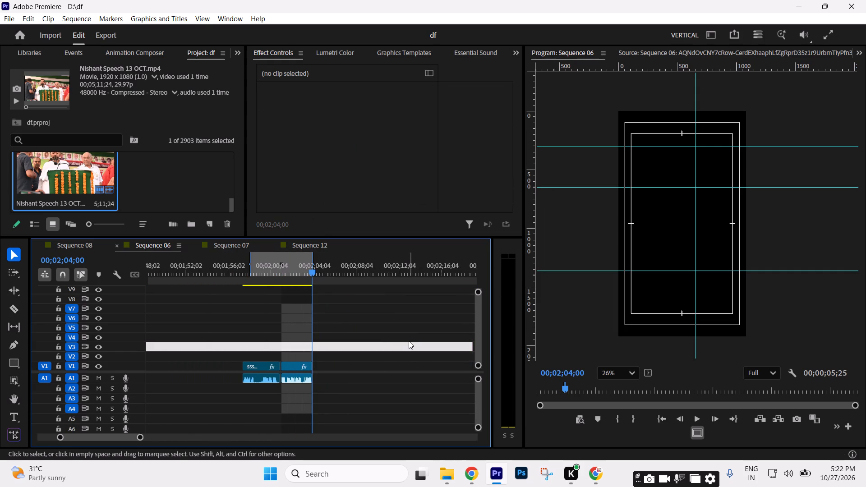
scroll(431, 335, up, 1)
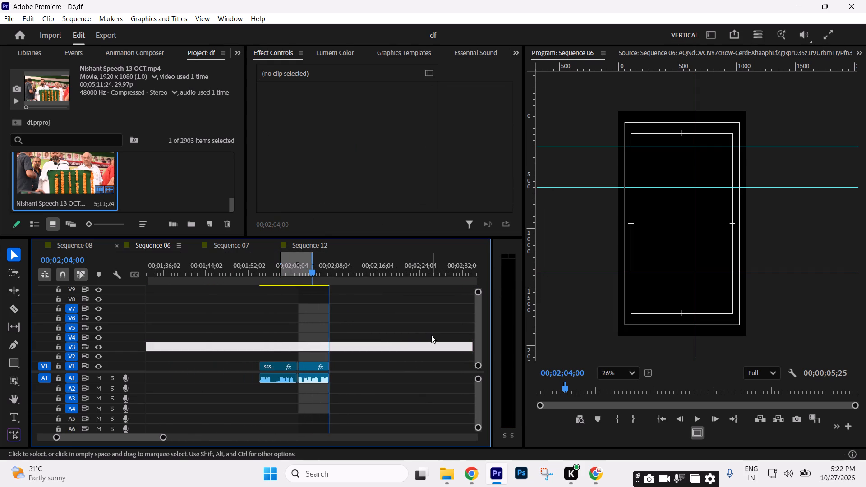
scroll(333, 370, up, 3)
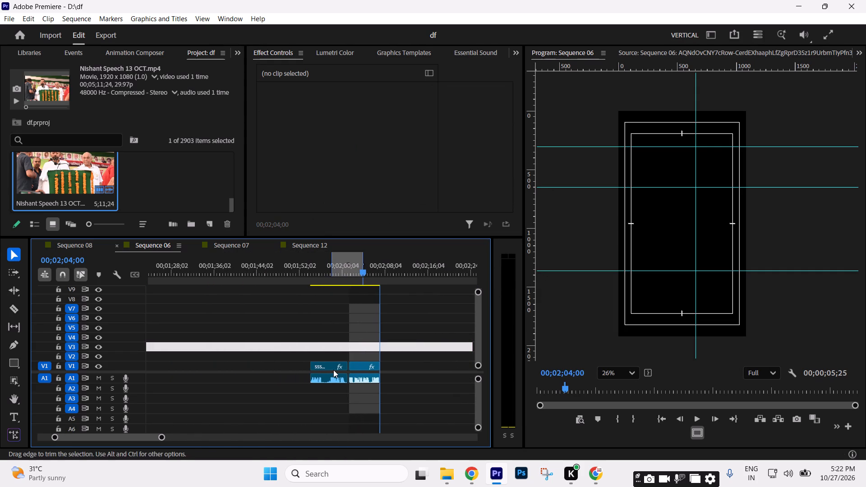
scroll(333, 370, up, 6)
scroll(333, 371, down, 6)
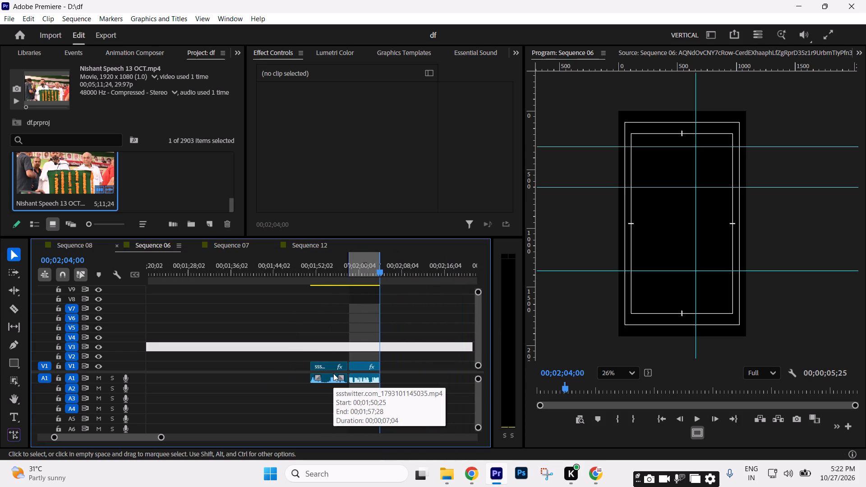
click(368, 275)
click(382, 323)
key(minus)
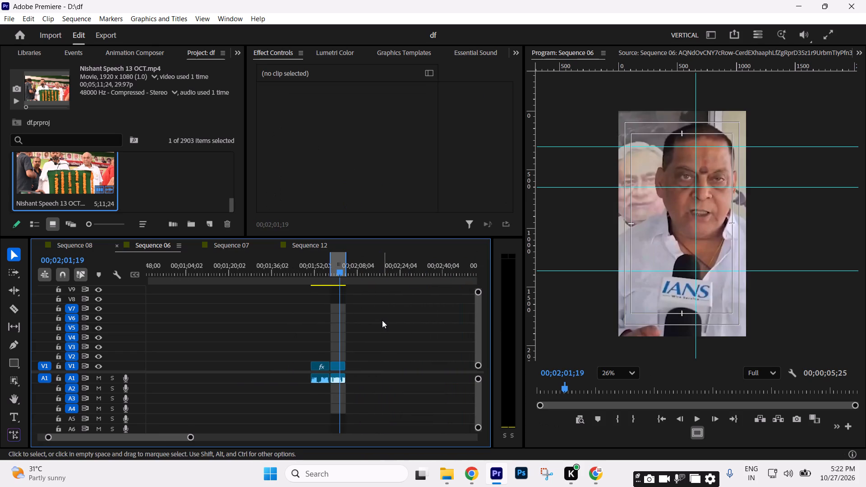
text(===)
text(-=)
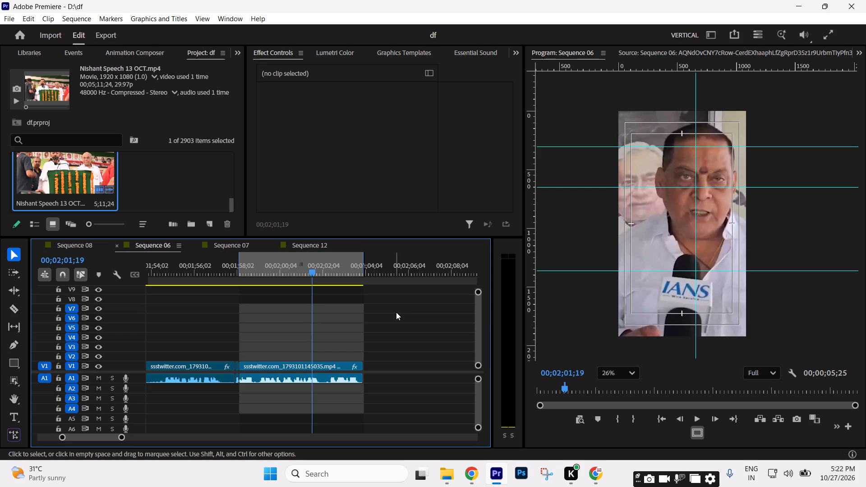
Play the marked interview segment repeatedly from 00;01;58;04 through to its end to review the speech.
key(Up)
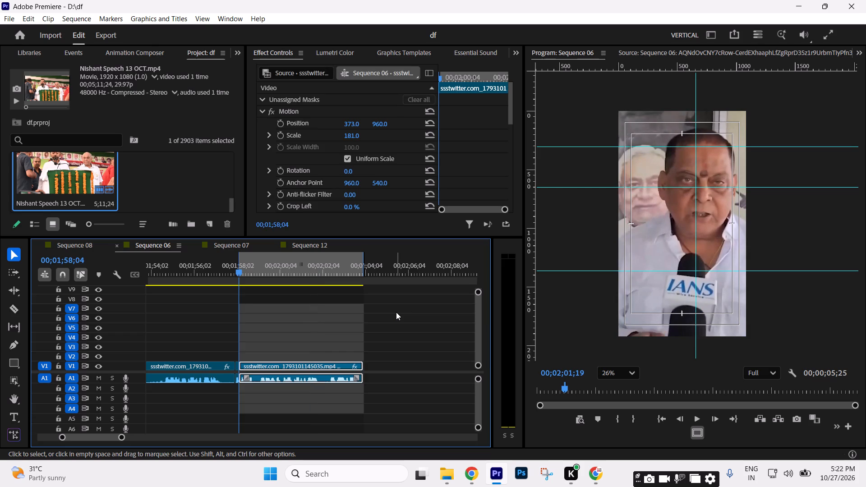
key(space)
key(space)
key(Up)
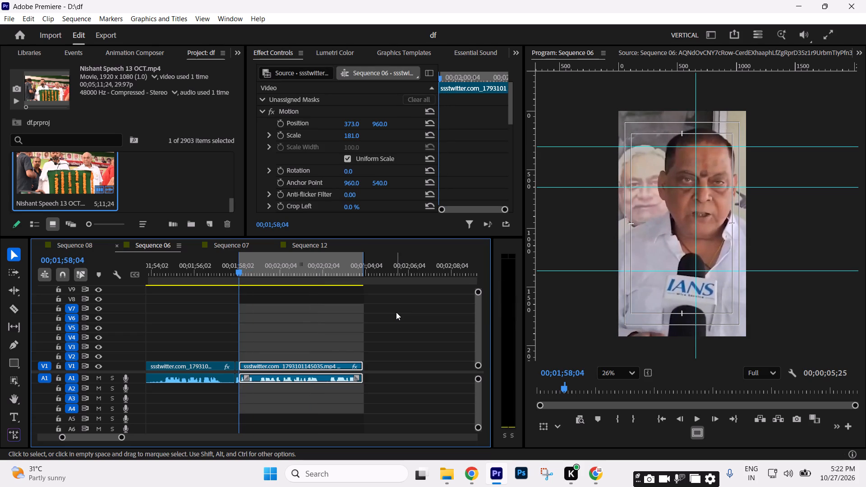
key(space)
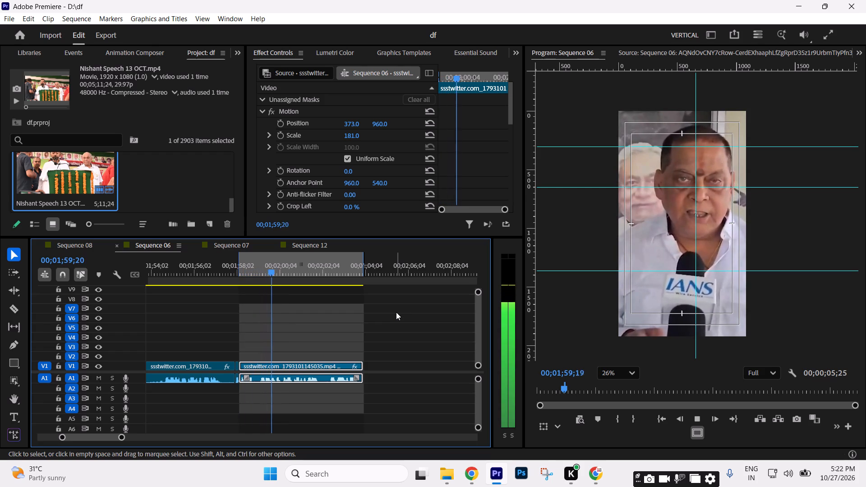
key(Up)
key(space)
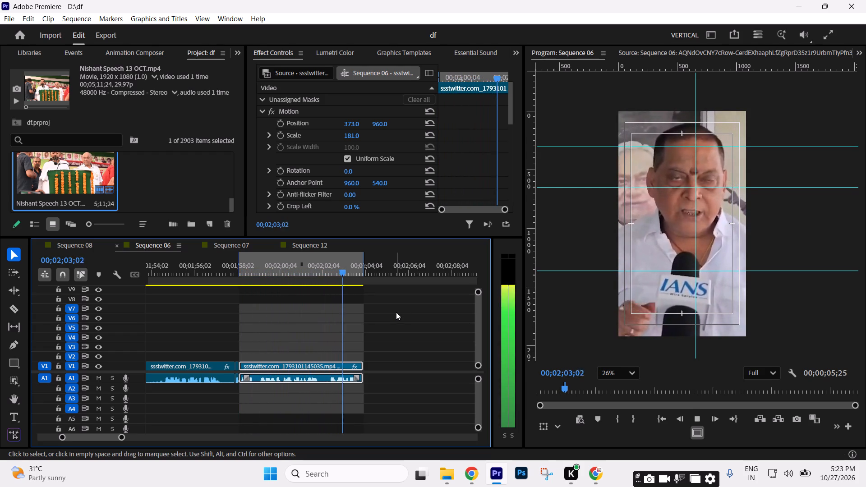
key(space)
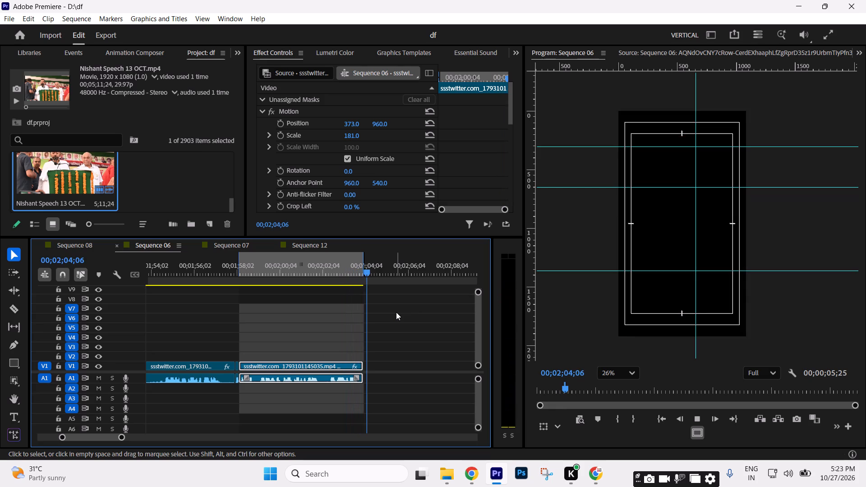
Re-mark the range of the last interview segment, In at 00;01;58;04 and Out at 00;02;04;00.
key(Up)
key(Up)
key(o)
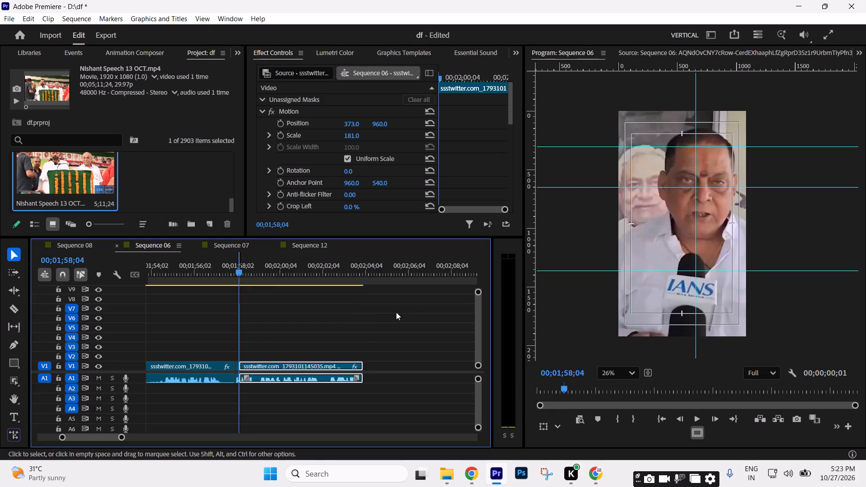
key(Down)
key(o)
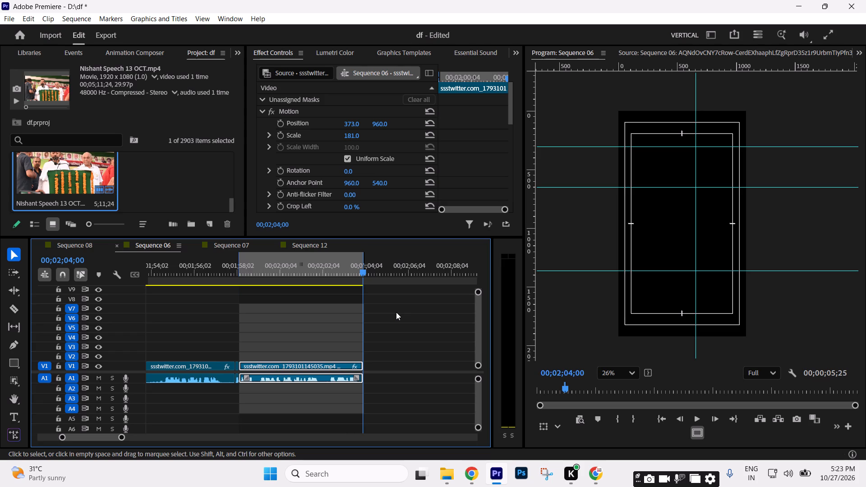
key(equal)
key(minus)
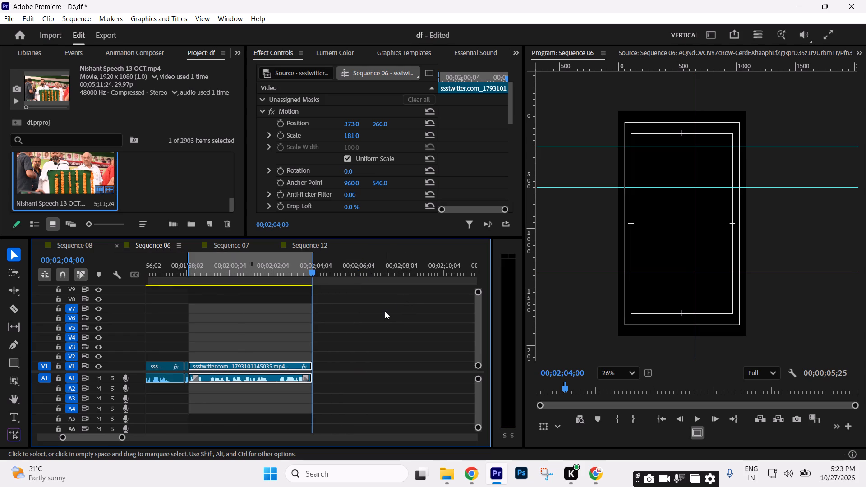
text(o-)
key(Up)
key(i)
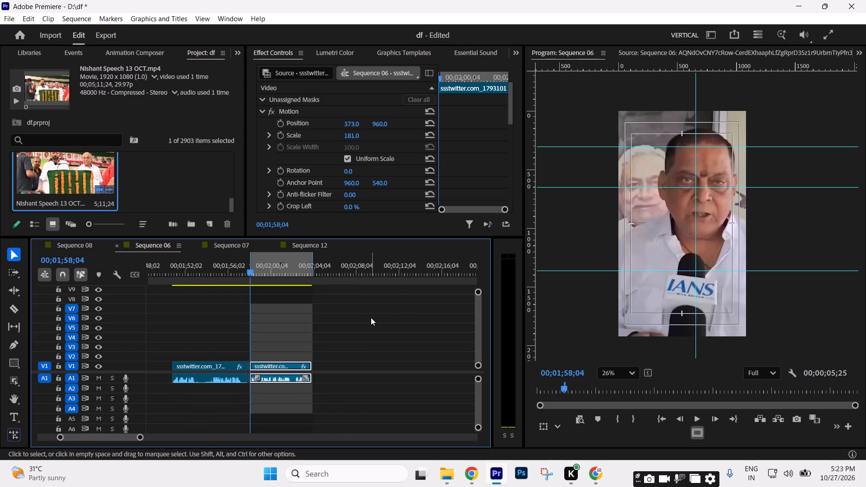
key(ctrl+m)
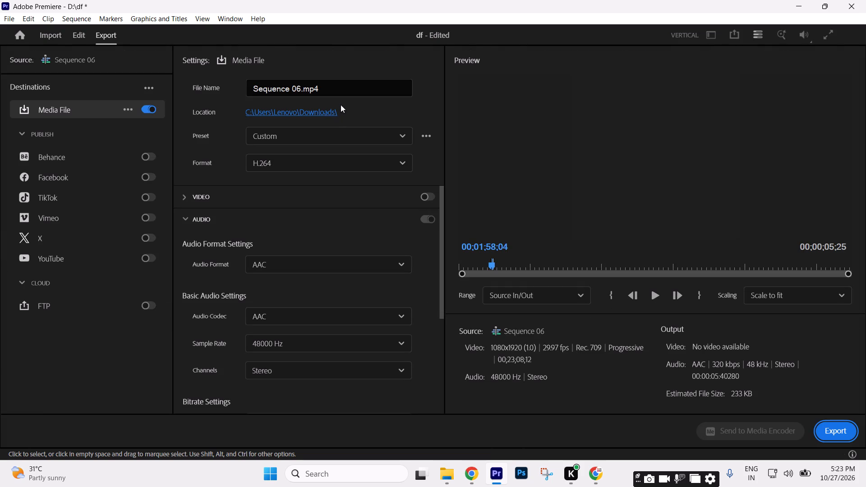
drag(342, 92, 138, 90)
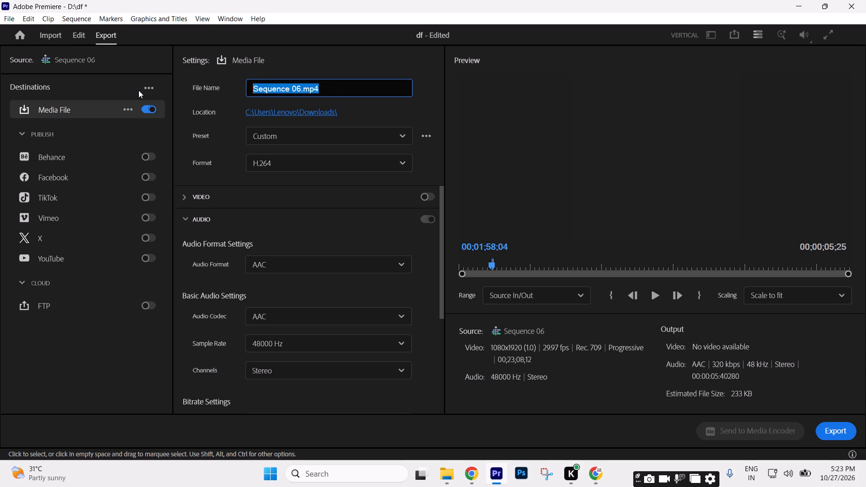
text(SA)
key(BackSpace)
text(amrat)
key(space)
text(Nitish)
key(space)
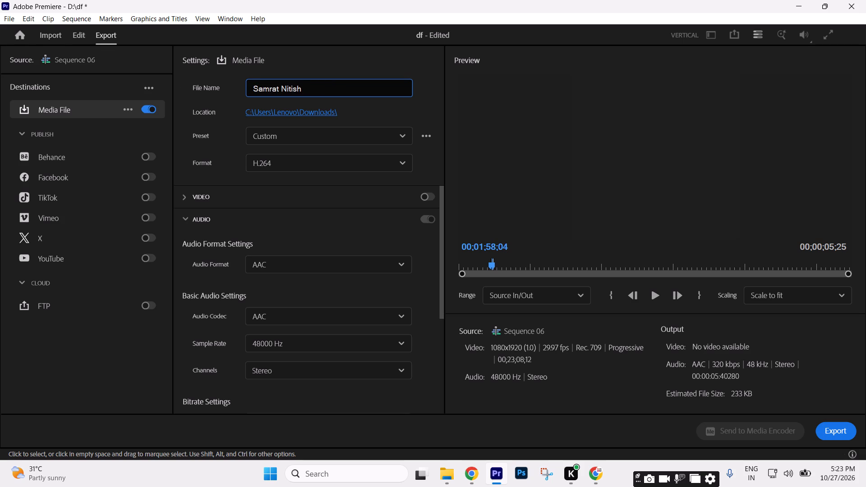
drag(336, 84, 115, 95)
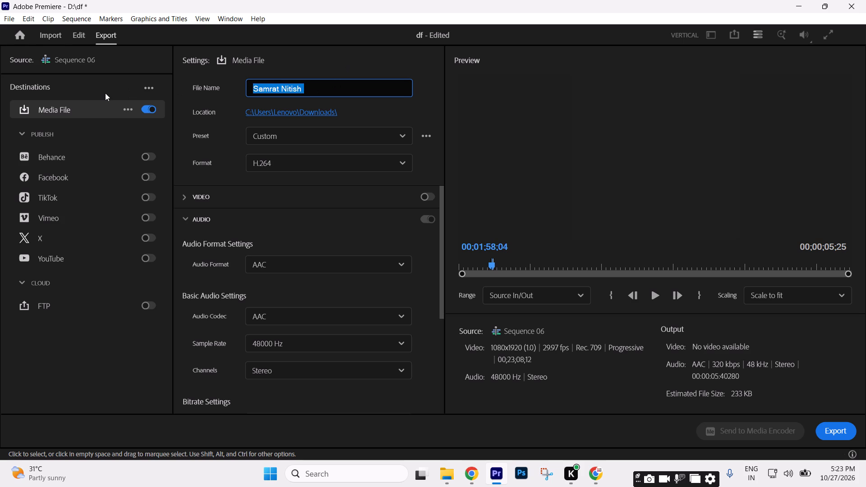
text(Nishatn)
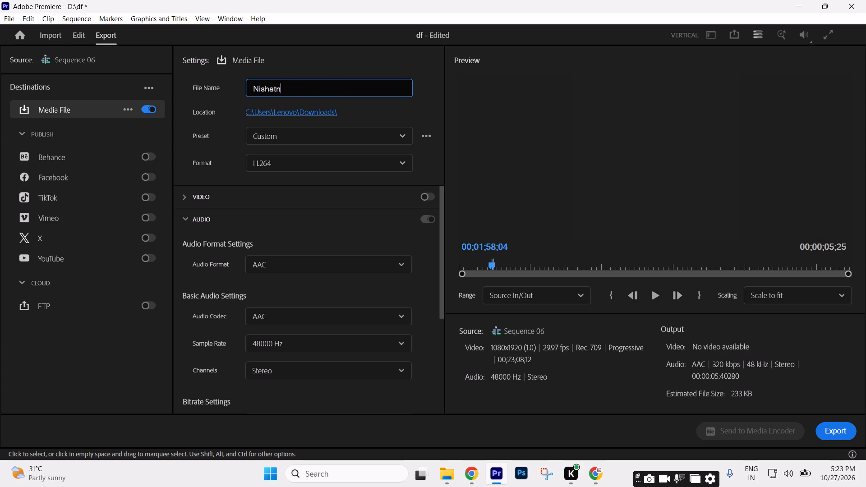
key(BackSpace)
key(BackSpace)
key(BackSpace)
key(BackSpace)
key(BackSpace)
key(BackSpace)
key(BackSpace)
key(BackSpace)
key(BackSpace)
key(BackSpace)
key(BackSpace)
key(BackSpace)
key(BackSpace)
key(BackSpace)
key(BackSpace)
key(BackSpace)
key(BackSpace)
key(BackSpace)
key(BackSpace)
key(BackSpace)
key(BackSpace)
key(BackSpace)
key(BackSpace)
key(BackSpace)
Name the output file Neeraj.
text(Neera)
key(j)
Enable video in the export and expand the video settings.
click(426, 197)
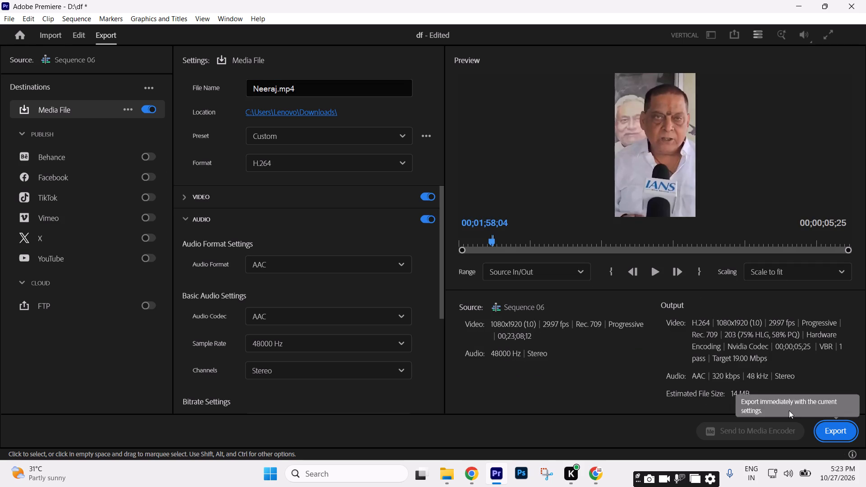
click(183, 197)
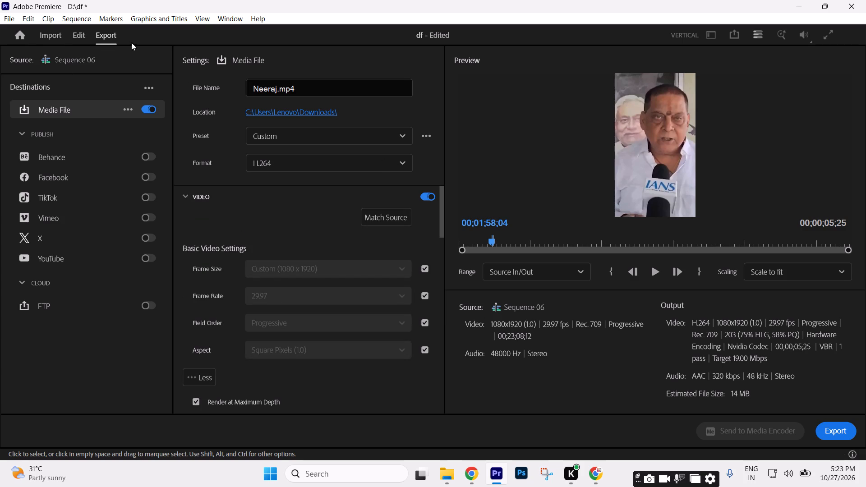
Copy the output file name Neeraj.mp4 and return to the editing workspace.
drag(322, 87, 153, 89)
key(ctrl+c)
click(77, 35)
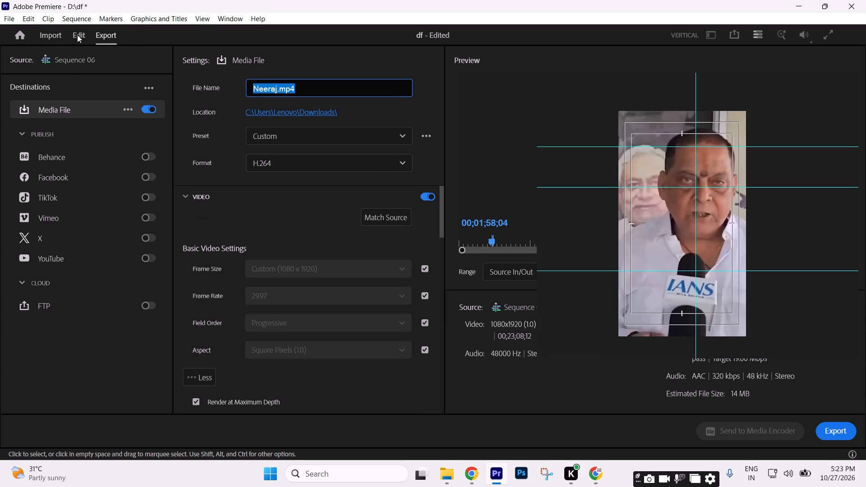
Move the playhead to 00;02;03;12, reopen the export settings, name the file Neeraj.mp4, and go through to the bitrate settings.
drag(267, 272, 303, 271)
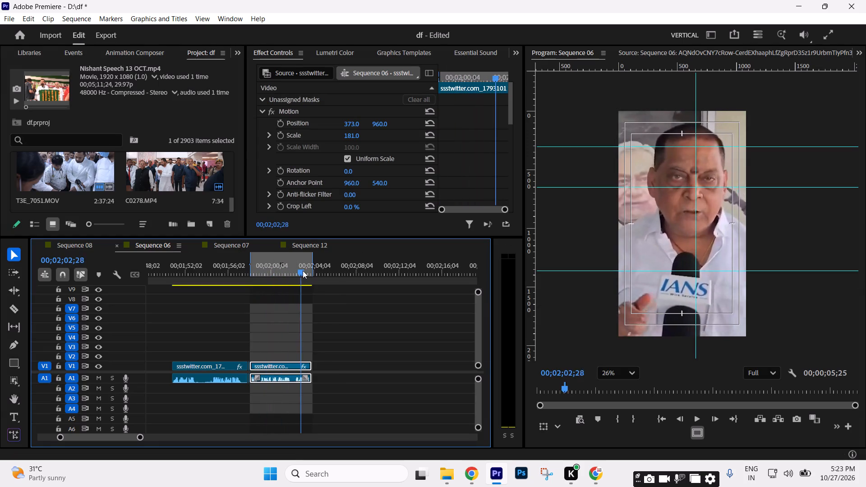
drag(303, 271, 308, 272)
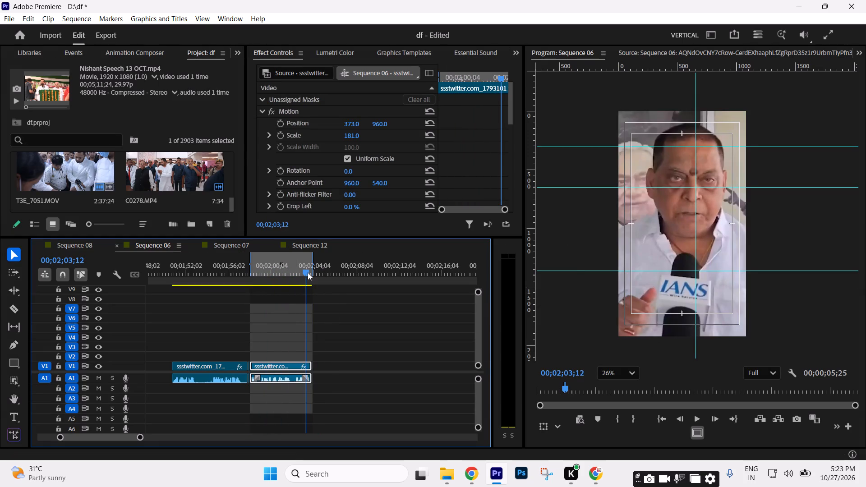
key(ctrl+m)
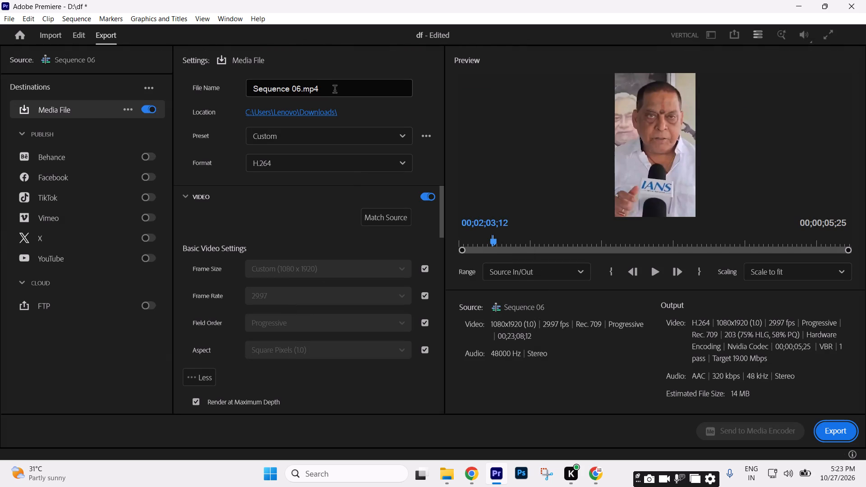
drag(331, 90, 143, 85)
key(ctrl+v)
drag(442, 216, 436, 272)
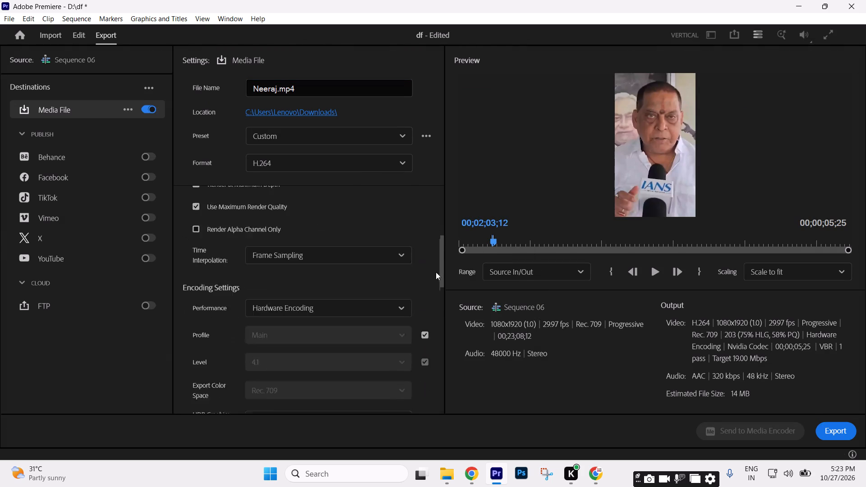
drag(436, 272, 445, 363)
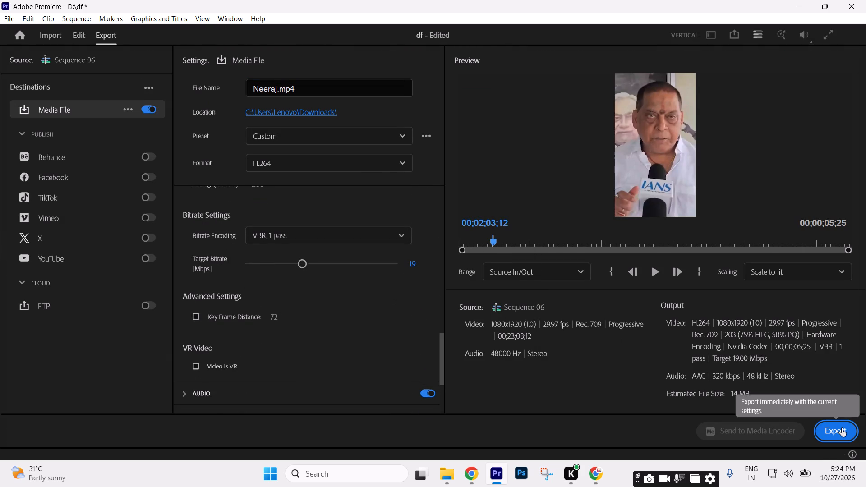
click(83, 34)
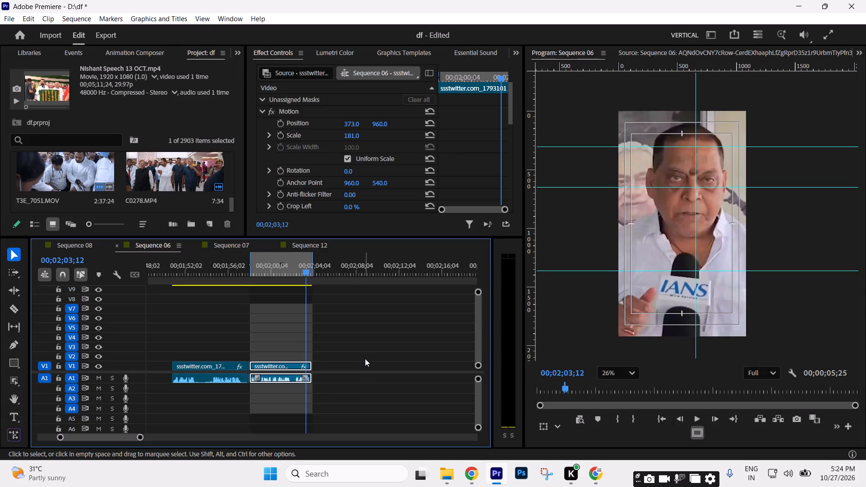
Play the closing words of the last interview segment and split the clip at about 00;02;03;10.
click(365, 358)
click(299, 272)
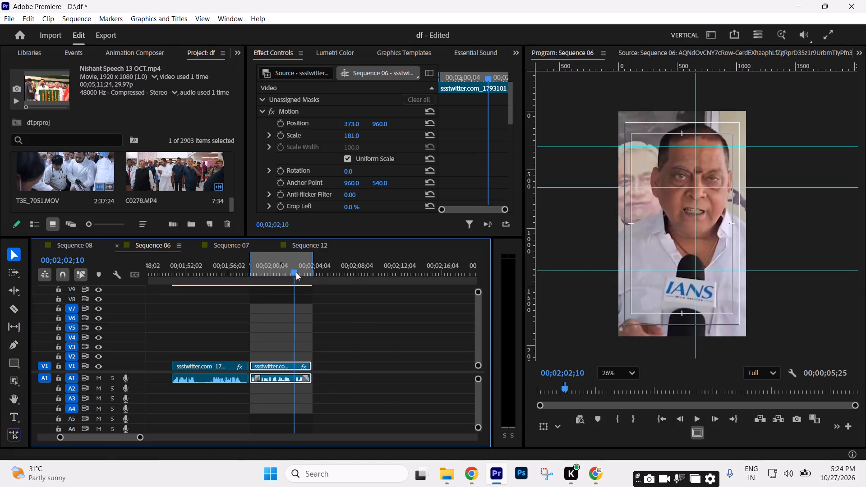
key(equal)
key(equal)
click(381, 322)
key(space)
key(space)
key(space)
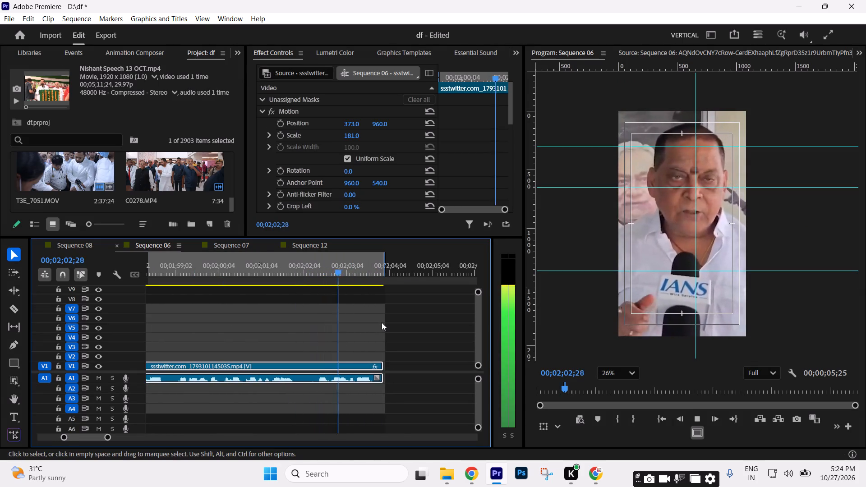
key(space)
drag(365, 284, 359, 284)
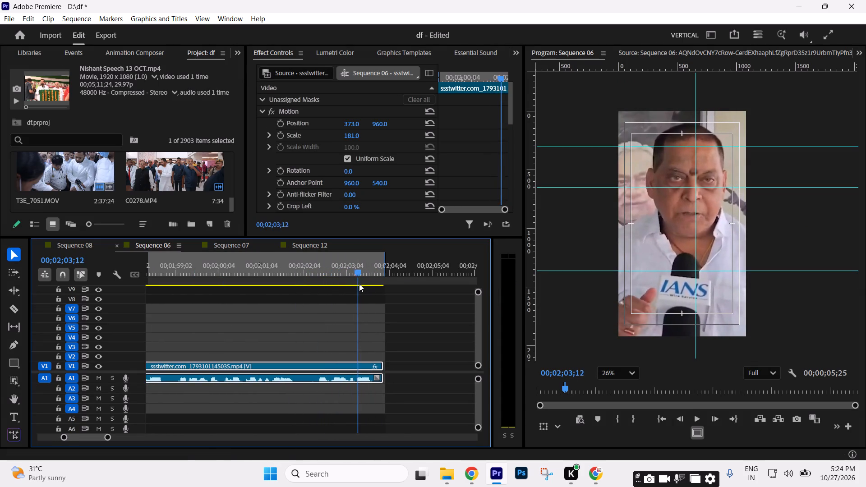
drag(359, 284, 357, 284)
key(c)
click(355, 366)
key(v)
click(383, 341)
Play on from the cut, split the closing piece at 00;02;03;26, and delete the remainder after it.
key(space)
key(space)
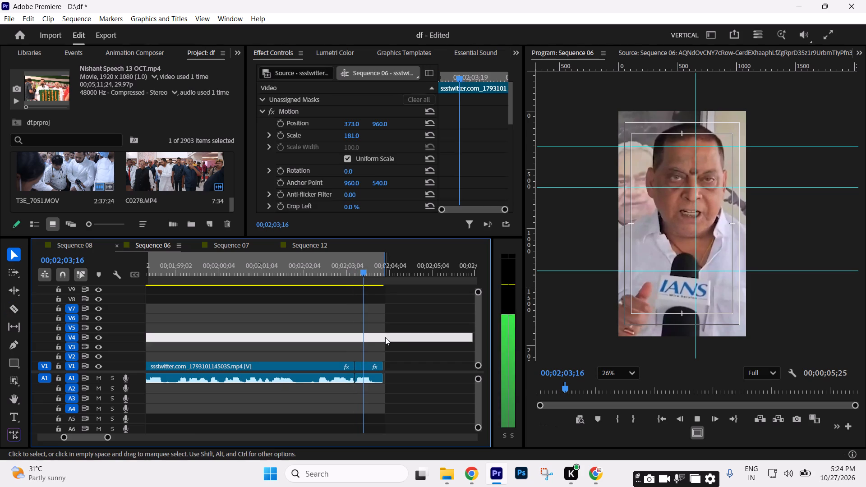
key(equal)
key(space)
key(space)
key(c)
key(space)
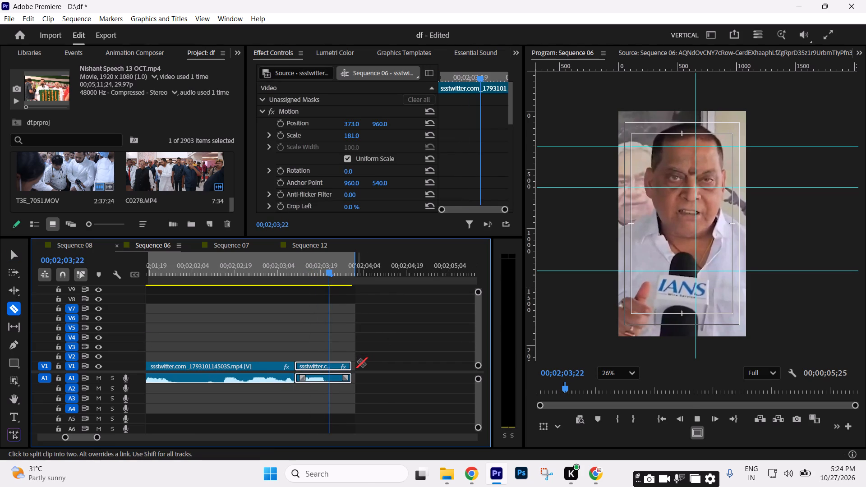
key(space)
click(341, 366)
key(v)
drag(363, 346, 347, 377)
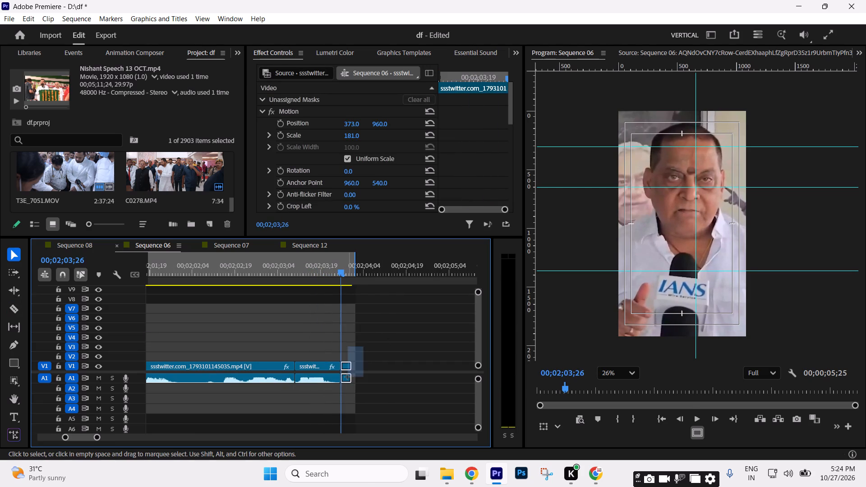
drag(347, 377, 346, 379)
key(Delete)
Duplicate the short closing piece of the interview directly after itself, starting at 00;02;03;26.
click(313, 369)
alt+drag(309, 364, 378, 367)
drag(378, 367, 358, 368)
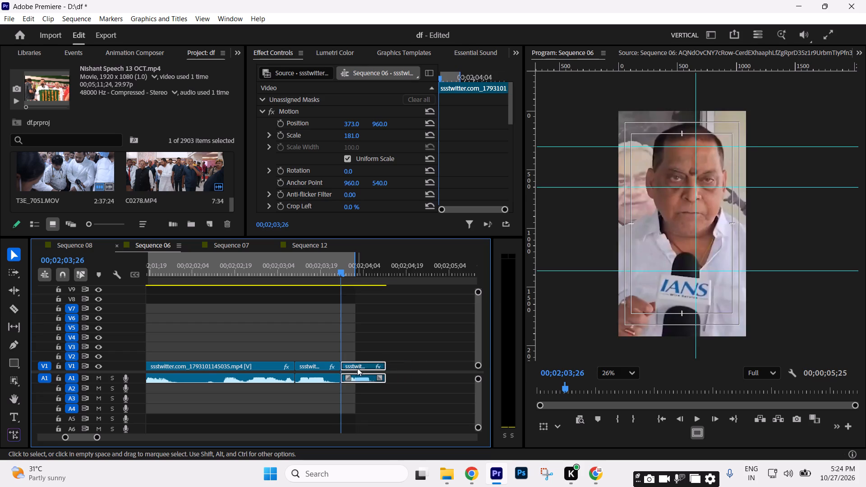
Mark Out at the end of the duplicated piece, at 00;02;04;12.
key(Down)
key(o)
text(---)
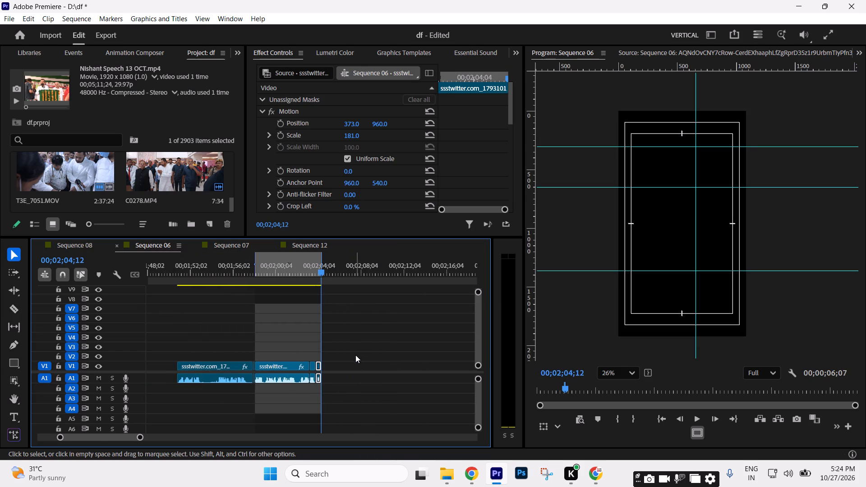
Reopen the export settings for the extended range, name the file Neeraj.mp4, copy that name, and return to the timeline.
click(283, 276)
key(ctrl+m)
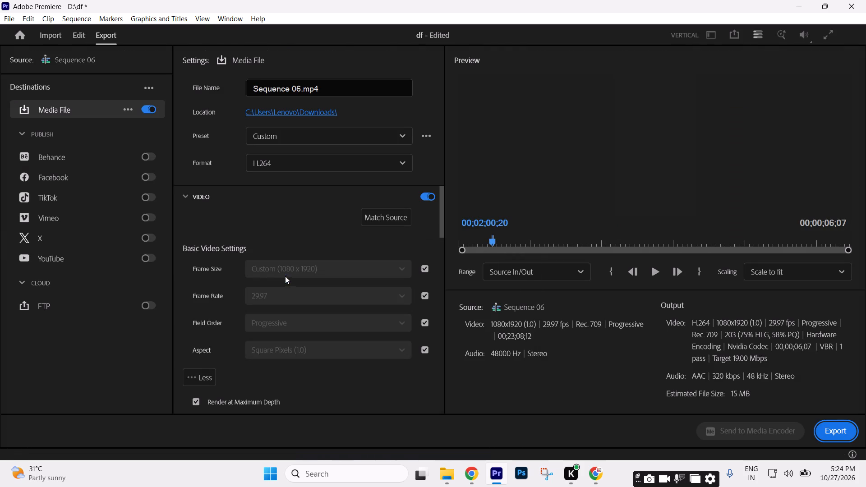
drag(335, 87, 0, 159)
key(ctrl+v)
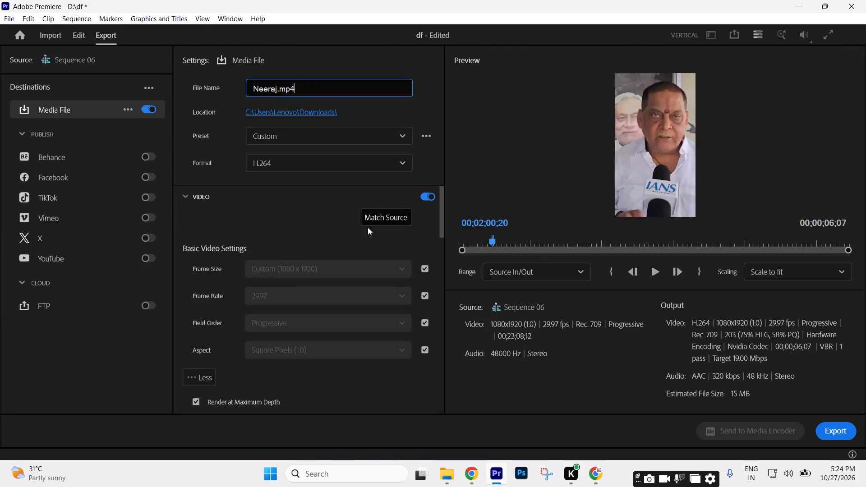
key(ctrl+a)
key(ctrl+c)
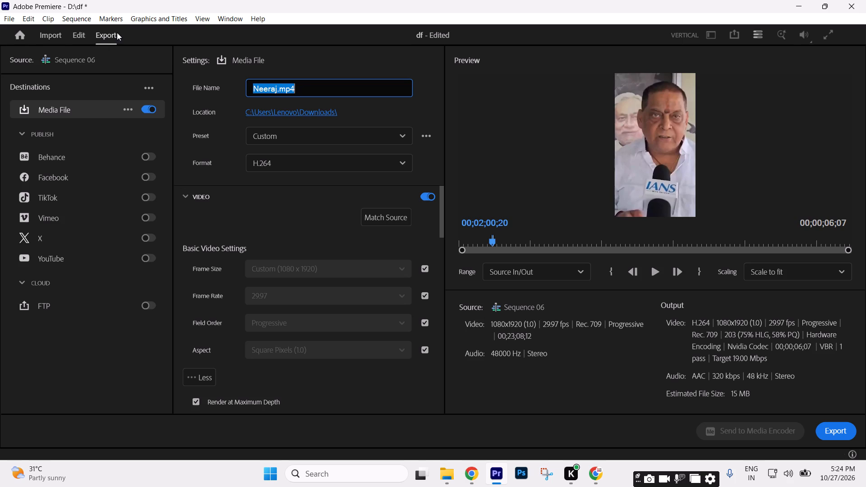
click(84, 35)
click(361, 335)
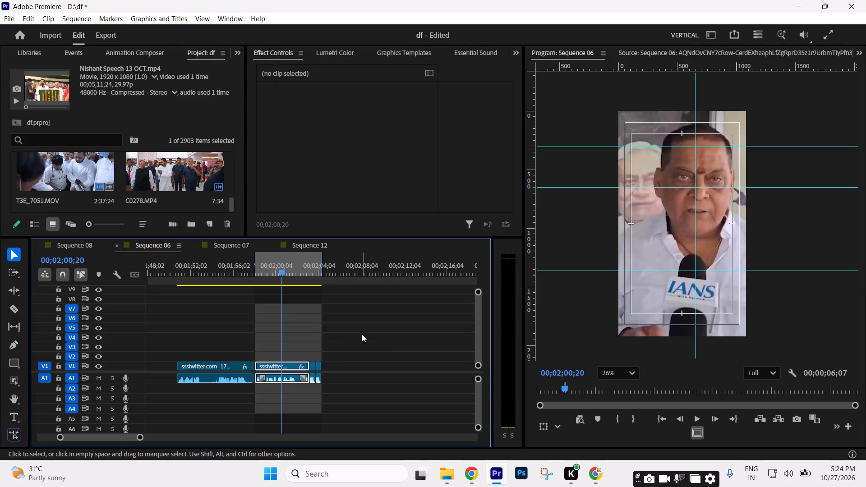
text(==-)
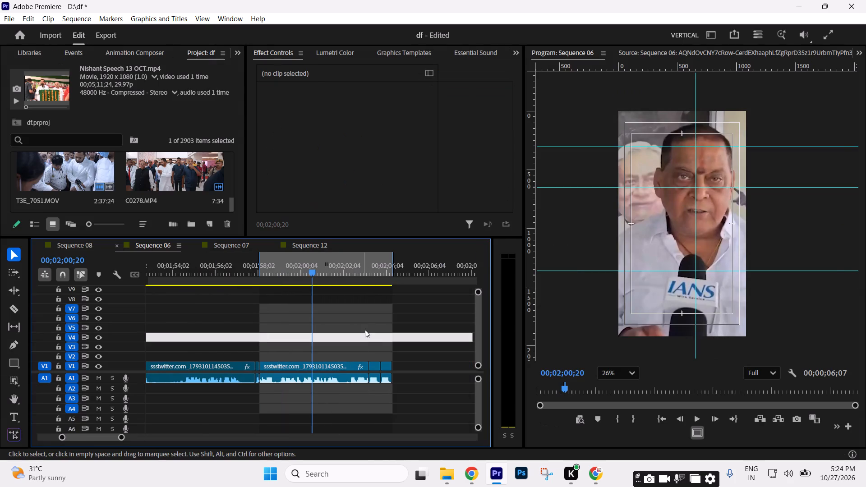
Open the export settings for the marked range and name the output file Neeraj.mp4.
key(ctrl+m)
drag(339, 91, 265, 85)
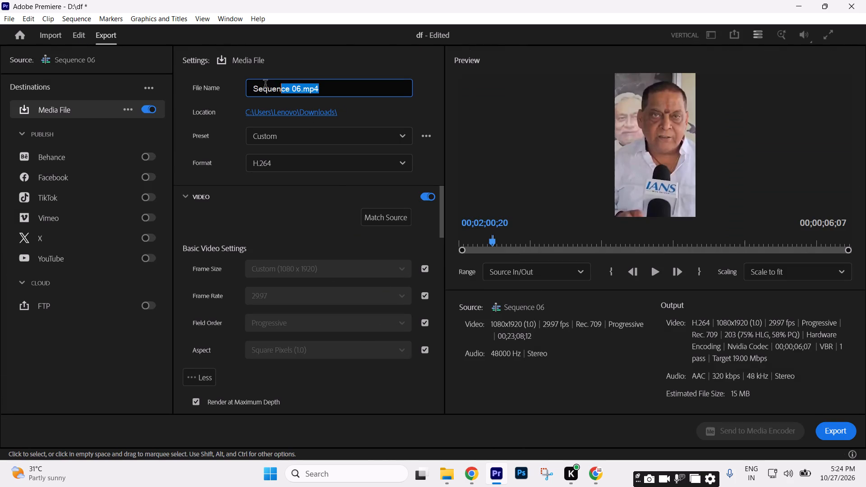
drag(265, 85, 218, 85)
key(ctrl+v)
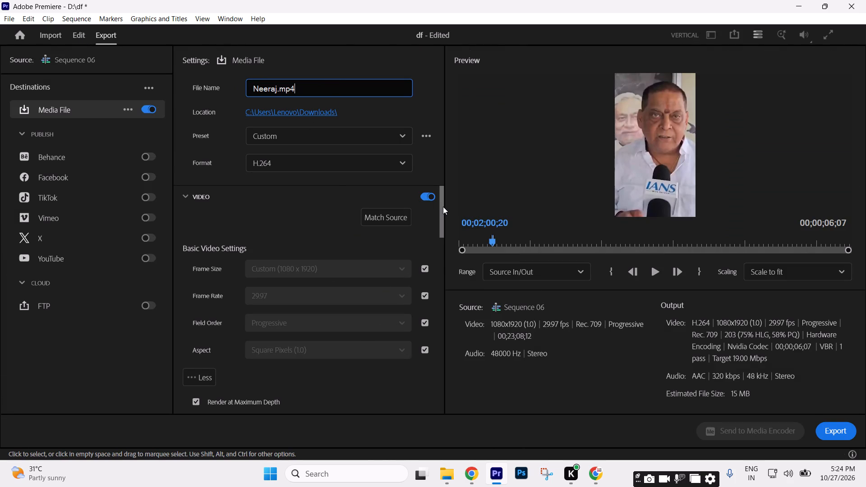
Raise the export's target bitrate to 50 Mbps and open the bitrate value for editing.
drag(441, 207, 442, 363)
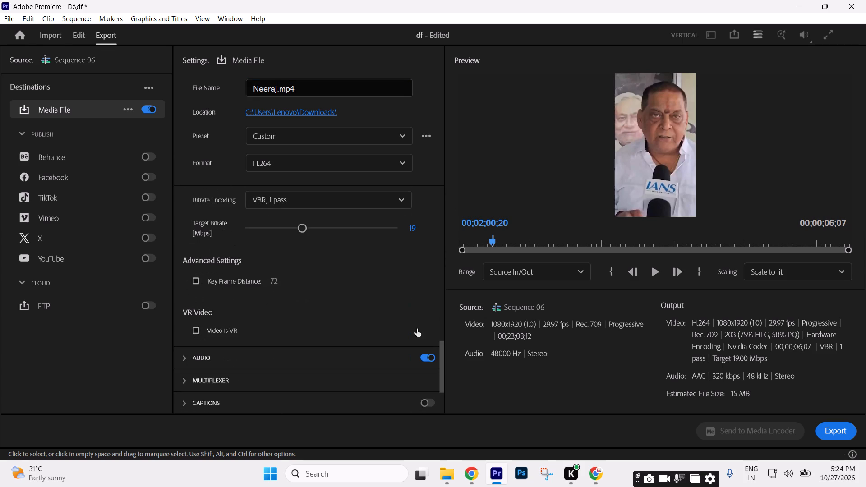
drag(304, 226, 505, 243)
click(413, 228)
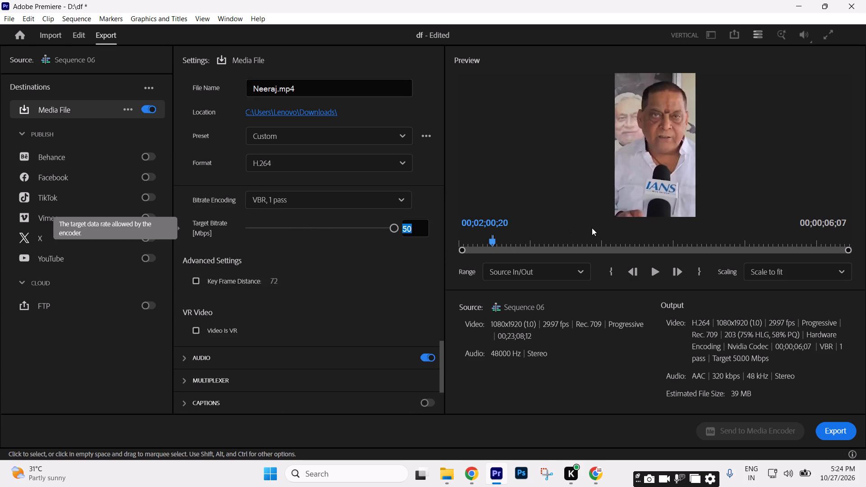
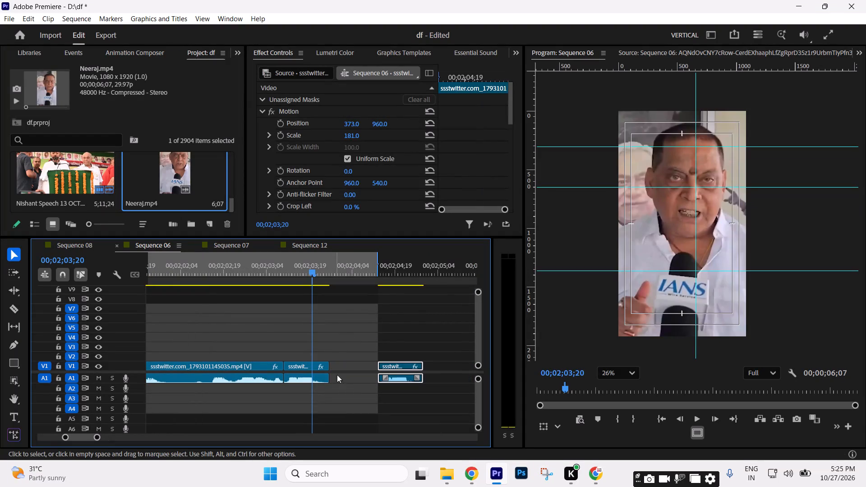
Play back the middle piece with its end extended, and trim that end to about 00;02;04;03.
drag(329, 367, 363, 367)
key(space)
key(space)
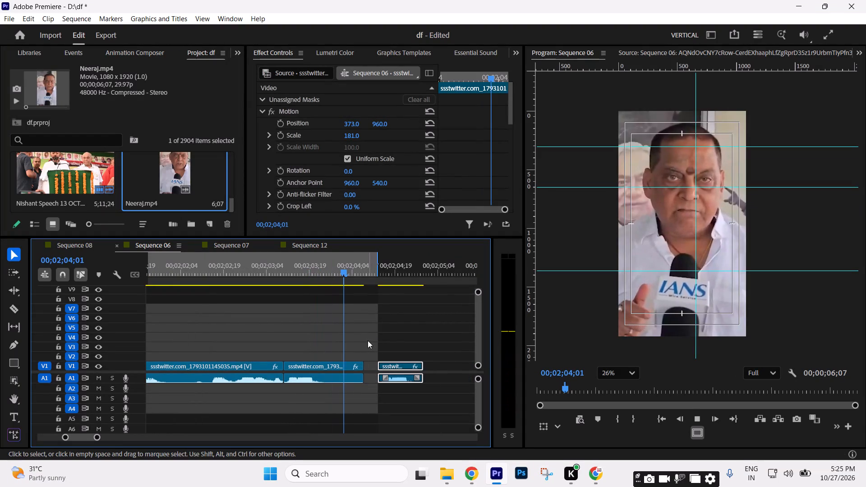
drag(336, 279, 281, 286)
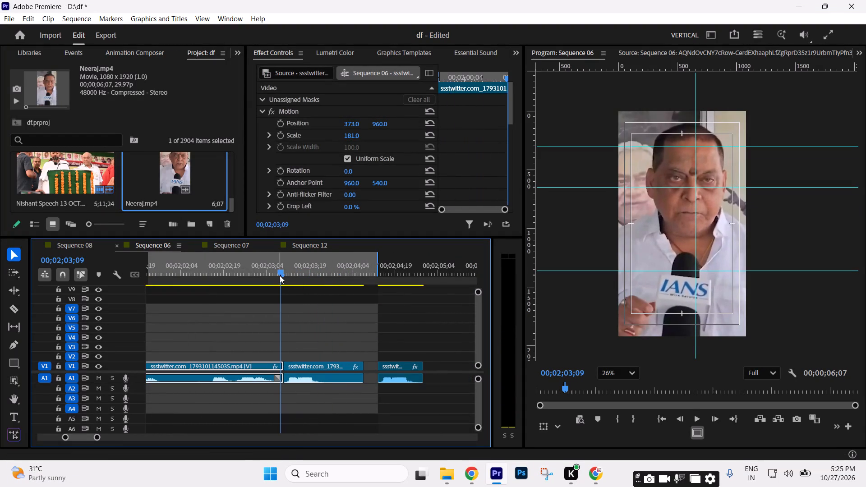
key(space)
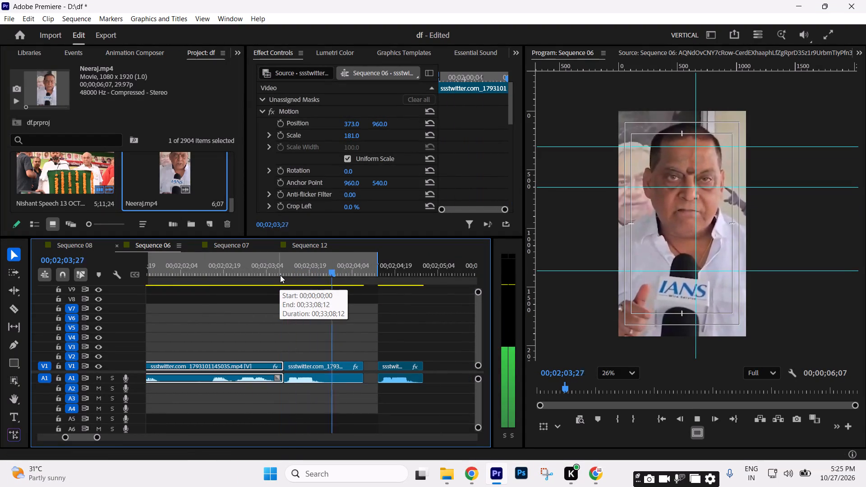
key(space)
key(space)
key(space)
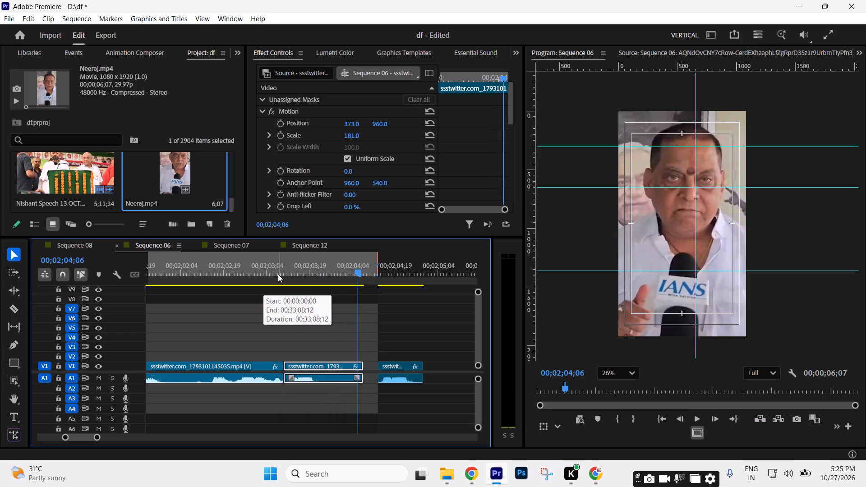
click(278, 274)
key(space)
key(space)
key(space)
key(space)
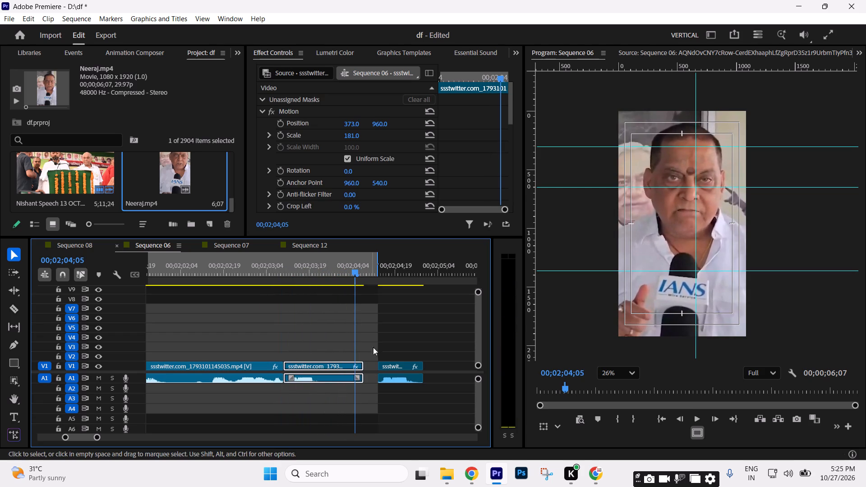
drag(352, 277, 347, 276)
drag(363, 362, 349, 364)
Move the last interview piece back against the middle piece's end to close the gap, and play the join.
drag(399, 369, 373, 368)
key(space)
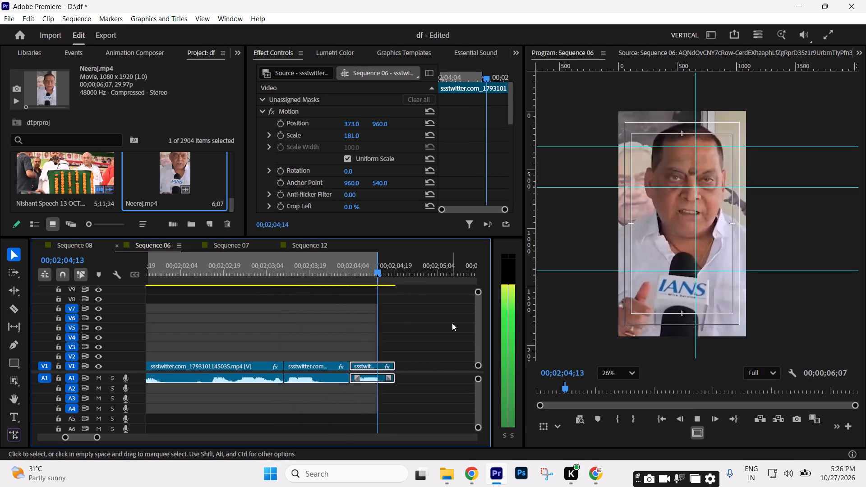
key(space)
key(Up)
Extend the last piece's end, split it with the Razor tool at about 00;02;04;23, and delete the leftover tail.
drag(396, 364, 421, 360)
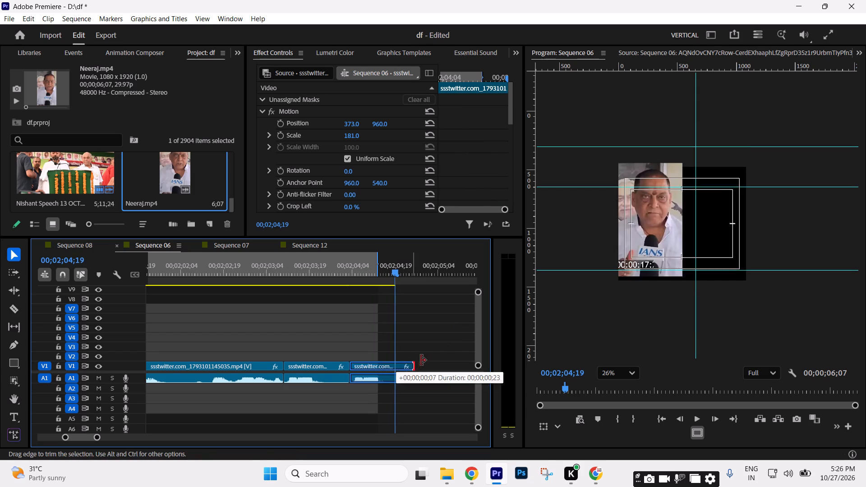
drag(421, 360, 423, 360)
key(space)
key(space)
key(c)
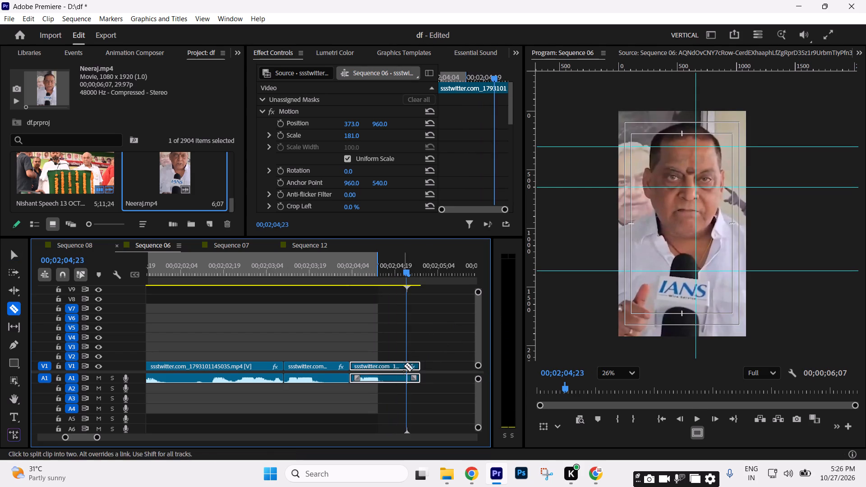
click(404, 368)
key(v)
drag(438, 346, 416, 388)
key(Delete)
Cut the long interview piece and the two short repeat pieces after it out of Sequence 06.
key(minus)
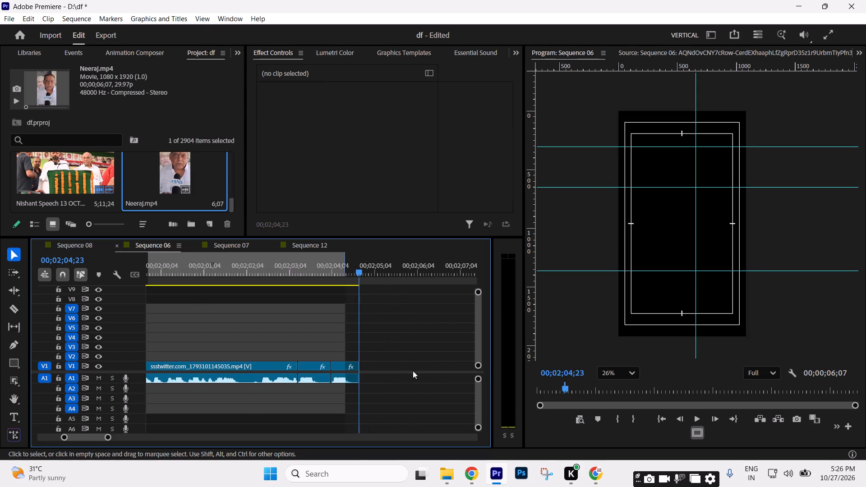
key(minus)
key(minus)
click(281, 282)
drag(374, 335, 290, 406)
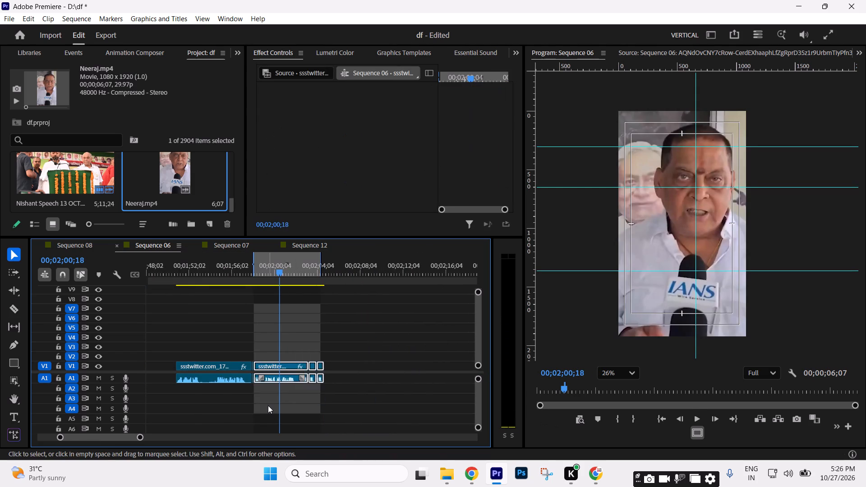
key(ctrl+x)
Paste the three cut interview pieces at 00;00;00;00 on V1 and A1 of Sequence 07.
key(minus)
key(minus)
key(minus)
key(minus)
key(minus)
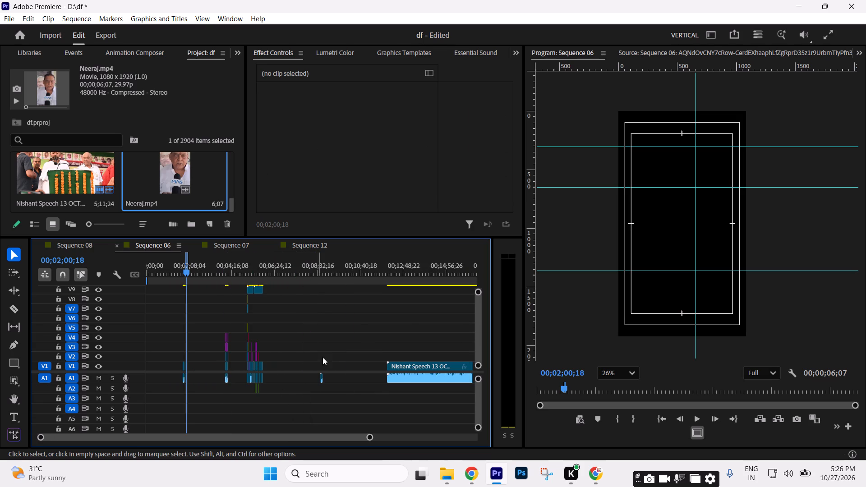
click(82, 245)
drag(207, 265, 0, 303)
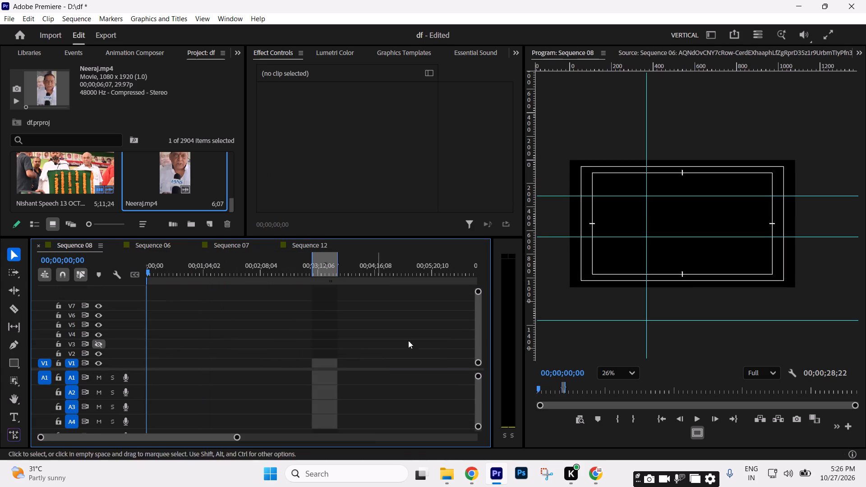
click(149, 245)
click(235, 245)
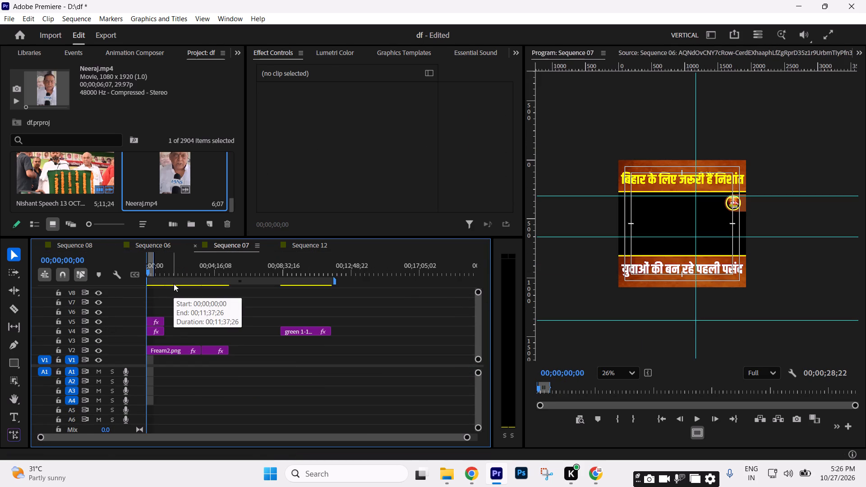
key(ctrl+v)
Fit the first interview piece to the width of Sequence 07's frame, at scale 56.3.
key(equal)
key(equal)
key(equal)
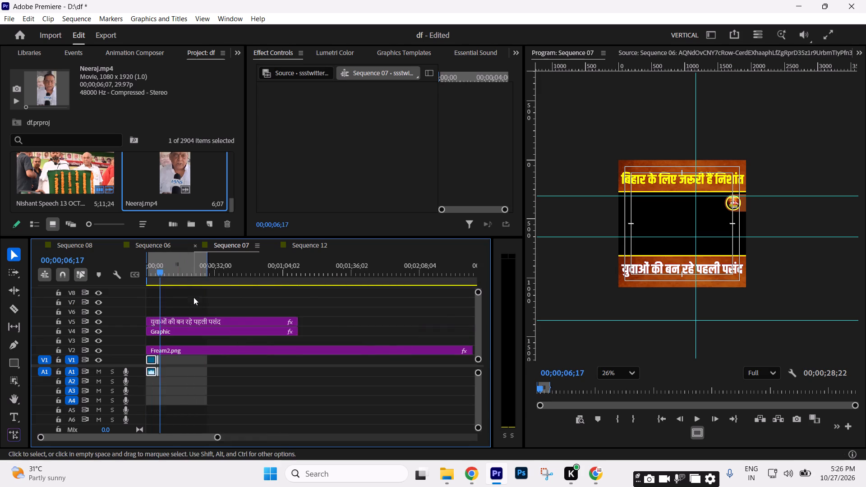
key(equal)
key(equal)
key(equal)
click(174, 263)
click(368, 395)
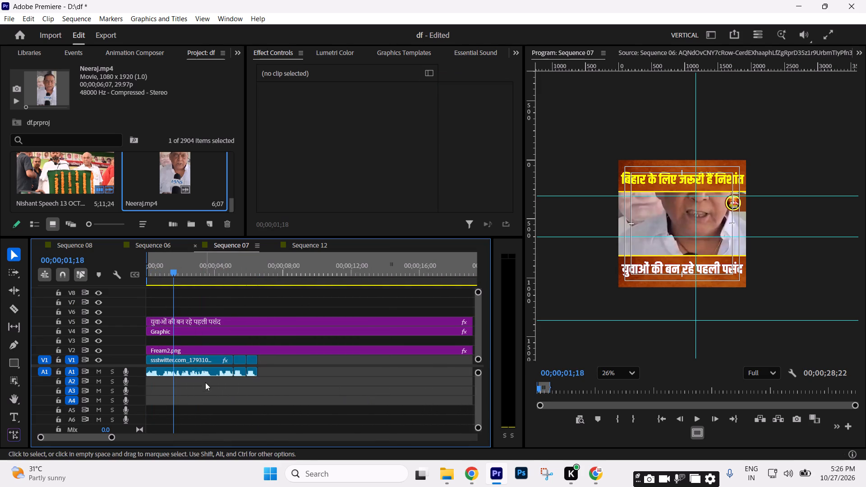
click(196, 360)
right_click(196, 360)
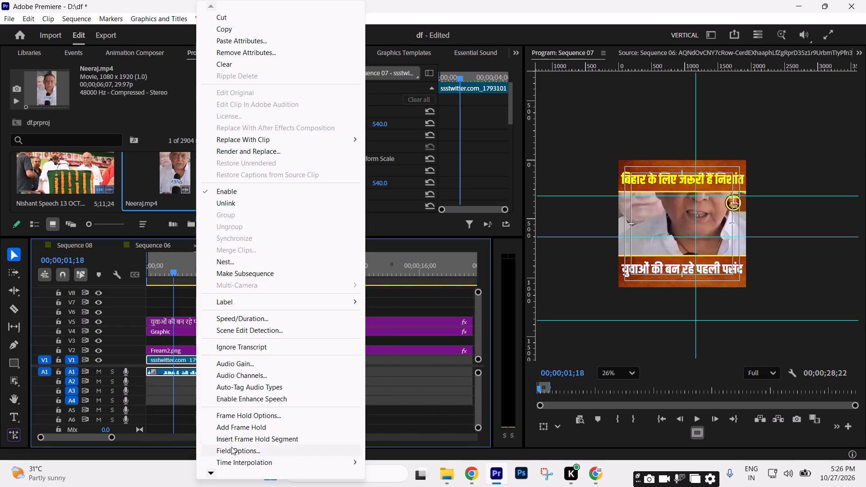
click(210, 469)
click(240, 410)
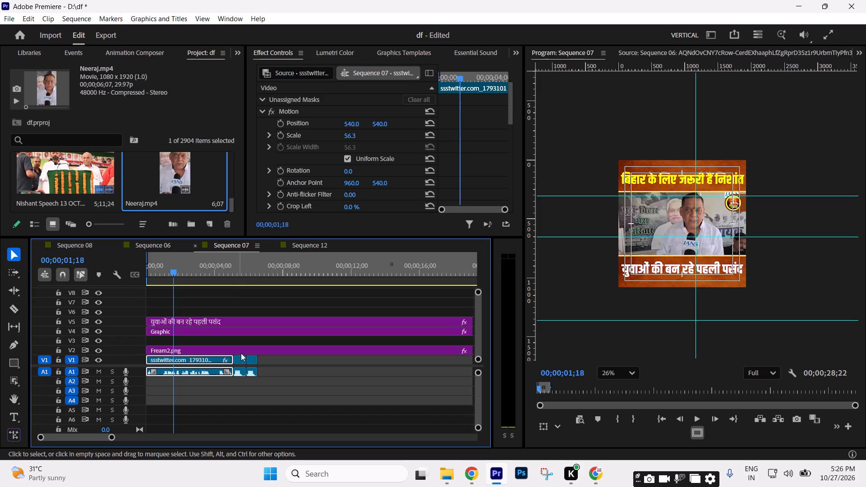
Copy the first piece's Motion settings and paste them onto the two short pieces after it.
click(294, 110)
key(ctrl+c)
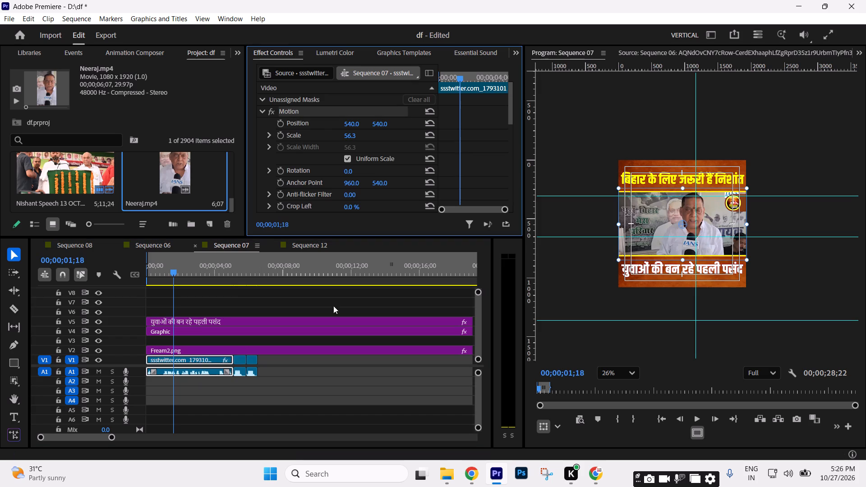
click(240, 361)
key(ctrl+v)
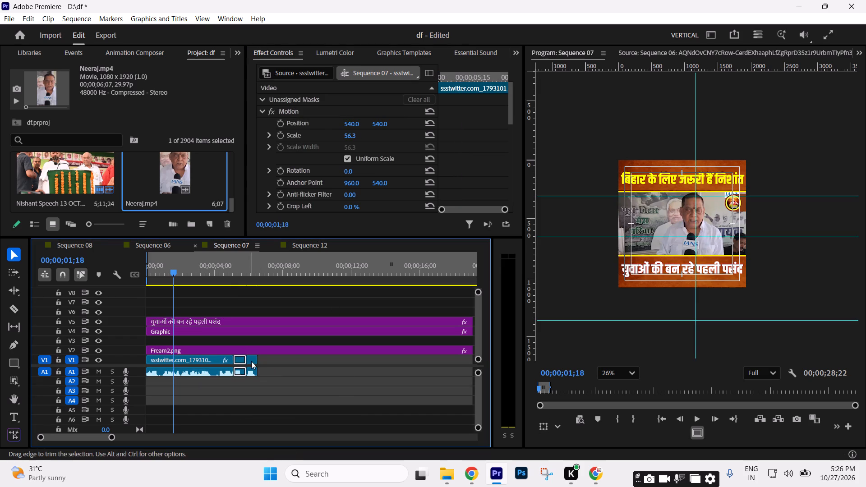
click(251, 361)
key(ctrl+v)
Mark Out on the last frame of the final interview piece, at 00;00;06;16.
drag(236, 268, 244, 271)
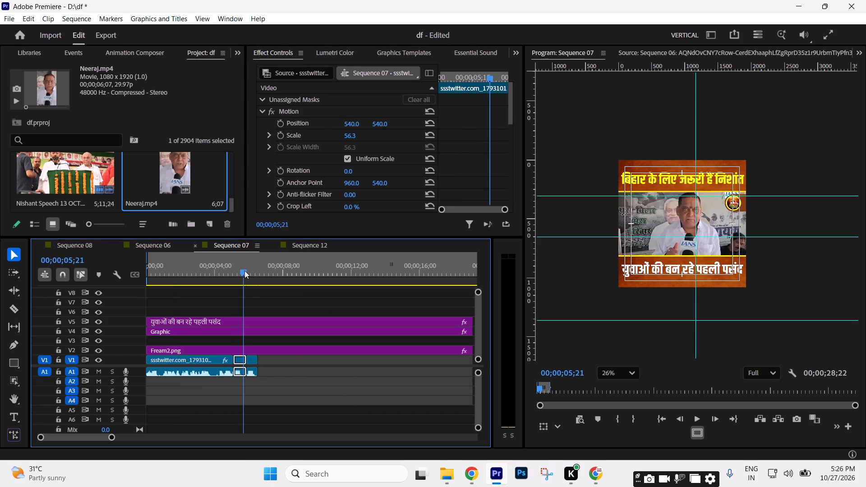
key(Down)
key(Left)
key(Down)
key(Down)
key(Left)
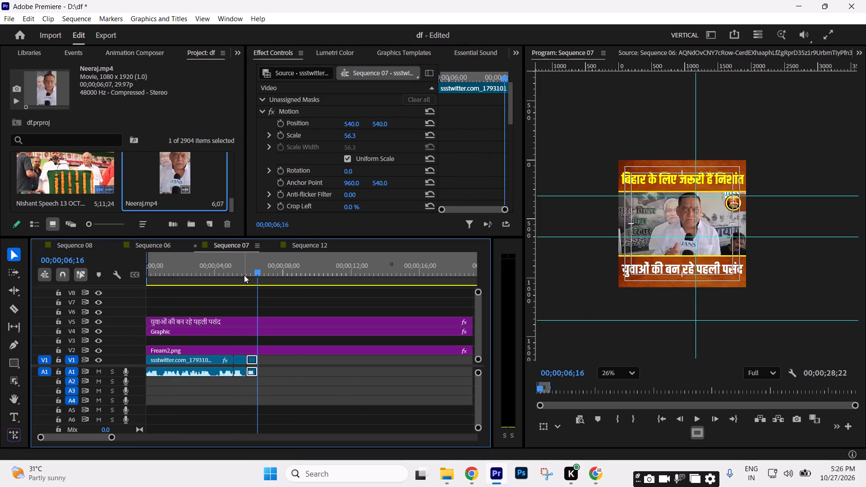
text(o==)
Mark In at the start of Sequence 07, at 00;00;00;00.
key(minus)
key(minus)
key(minus)
drag(204, 276, 0, 331)
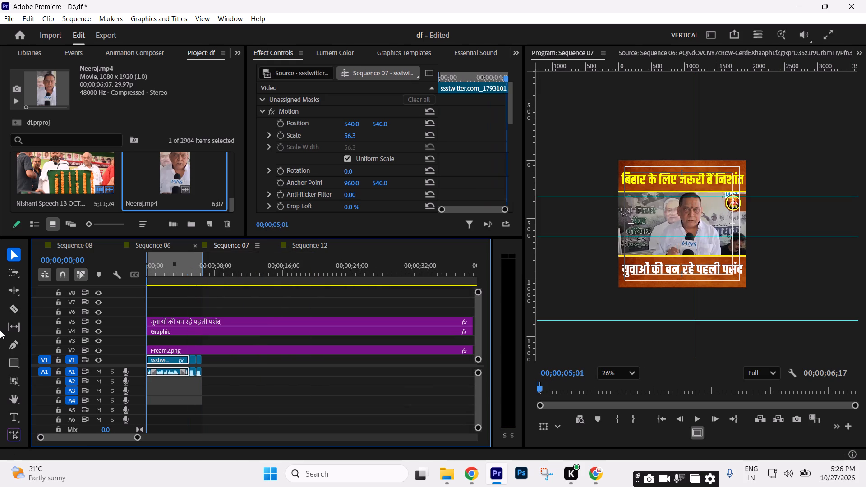
drag(0, 331, 0, 334)
text(i=)
key(equal)
key(equal)
key(minus)
key(minus)
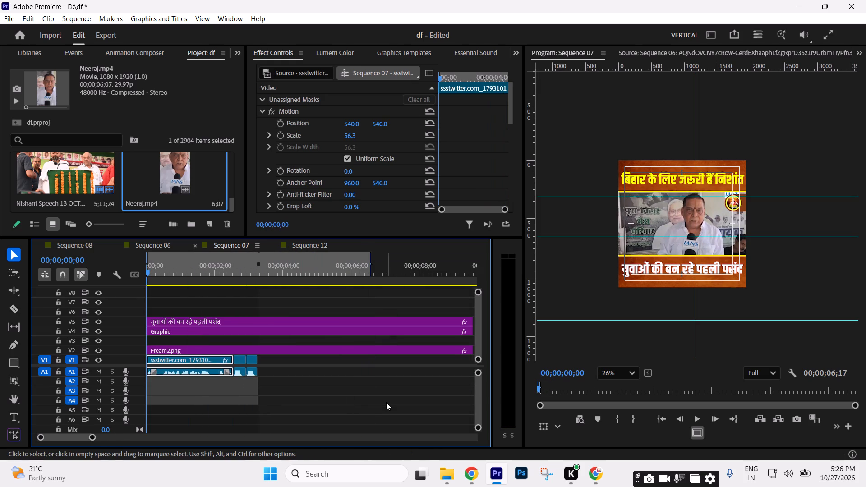
click(374, 397)
Shift the first interview piece down inside the frame by setting its vertical Position to 558.
click(187, 363)
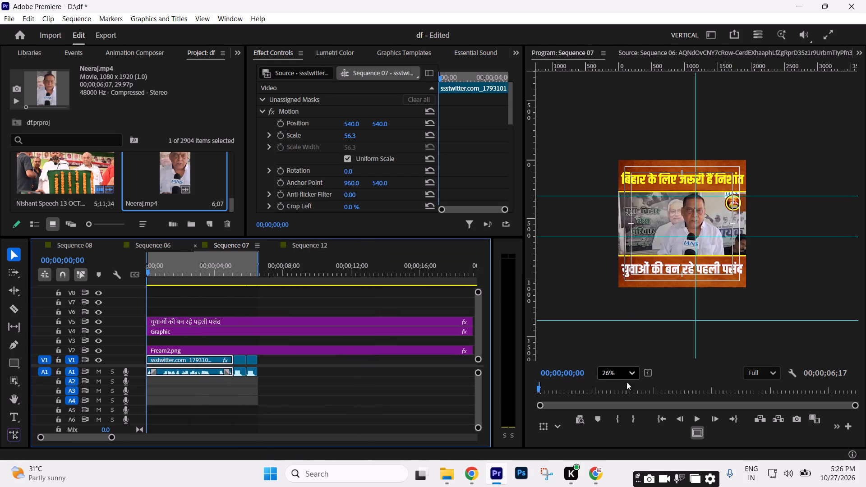
drag(632, 373, 612, 214)
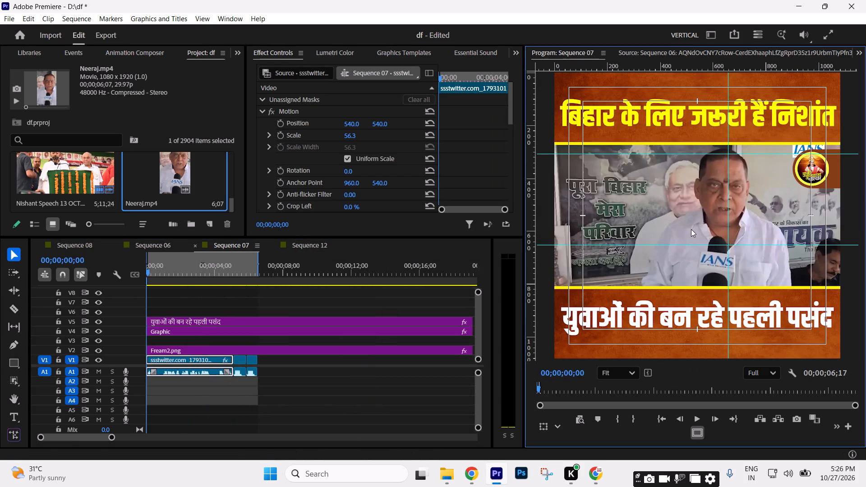
drag(382, 123, 386, 106)
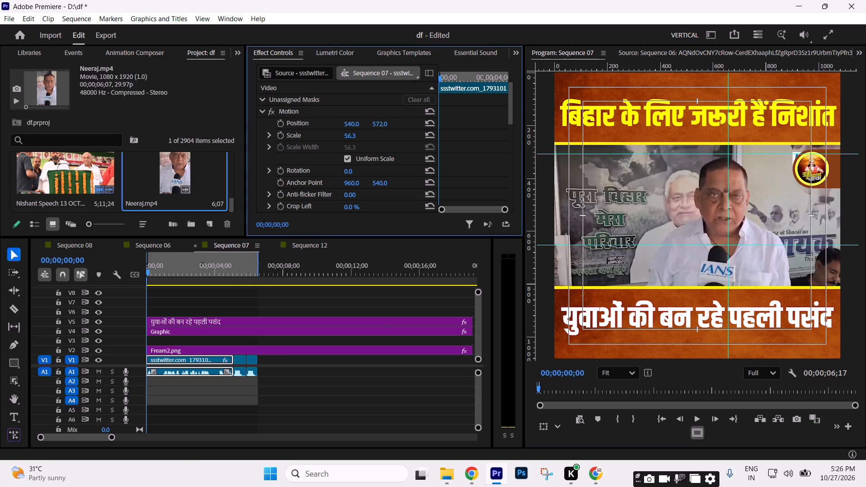
drag(386, 106, 390, 110)
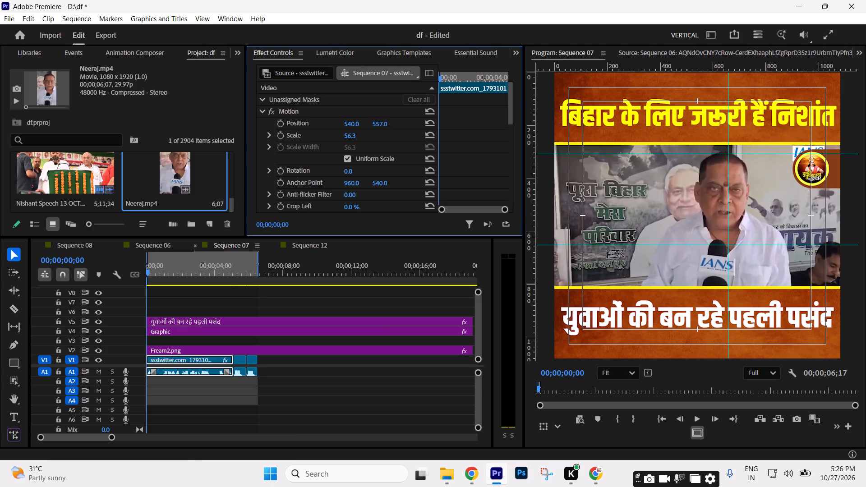
drag(390, 110, 392, 113)
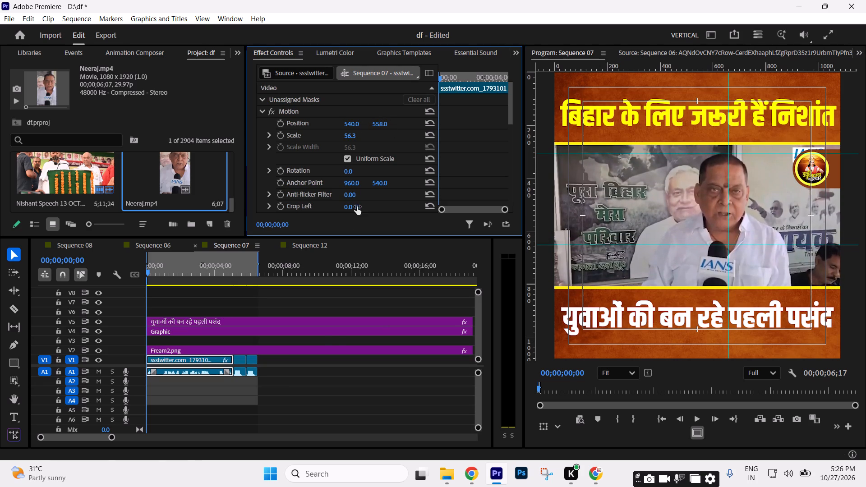
Play back Sequence 07 to check the framing and the repeated closing words.
key(space)
click(350, 387)
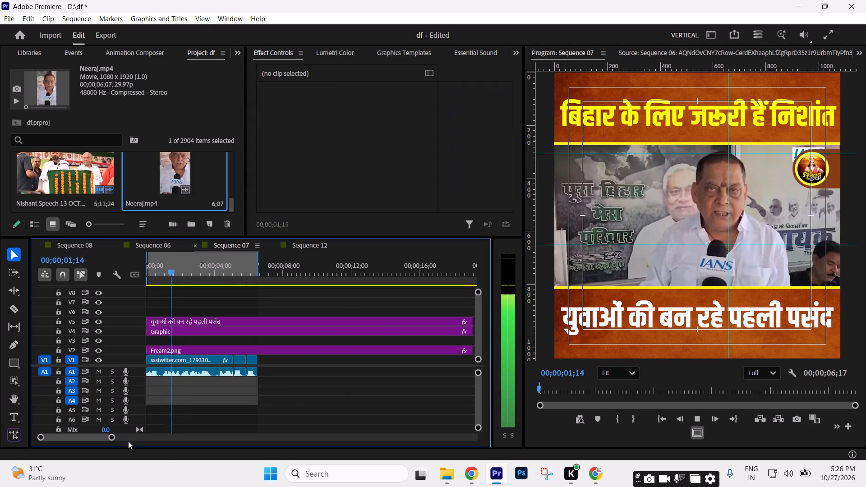
click(108, 437)
drag(111, 438, 105, 439)
click(392, 395)
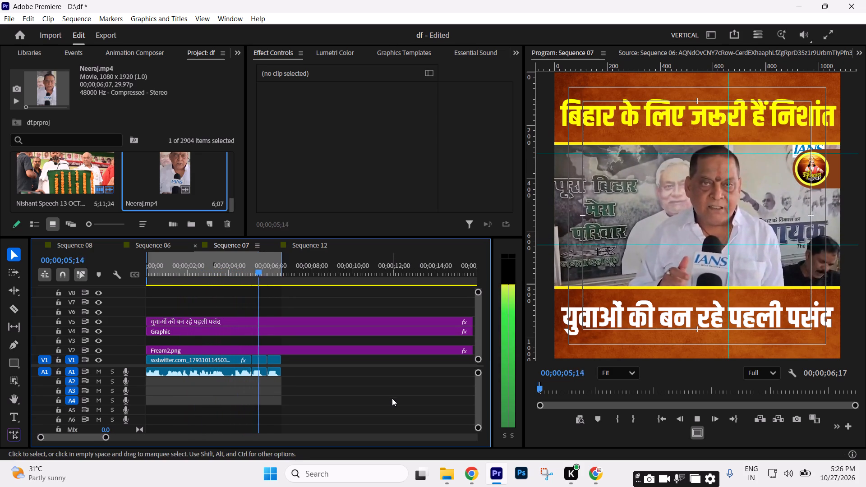
key(space)
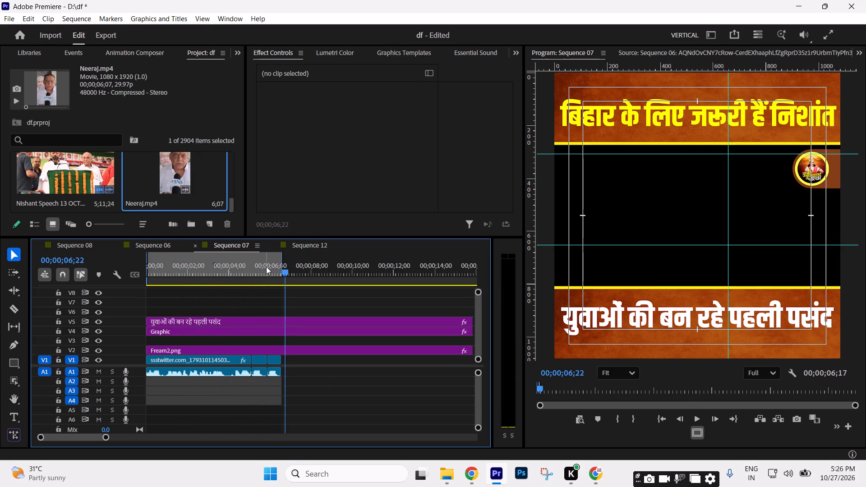
drag(265, 266, 257, 270)
key(space)
key(space)
key(space)
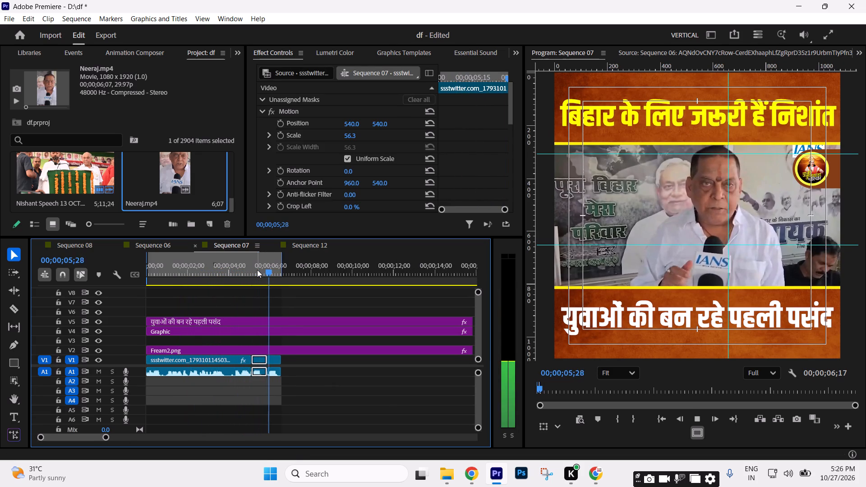
key(space)
Play past the final piece's end with it extended, and trim that end to about 00;00;06;21.
drag(284, 363, 323, 361)
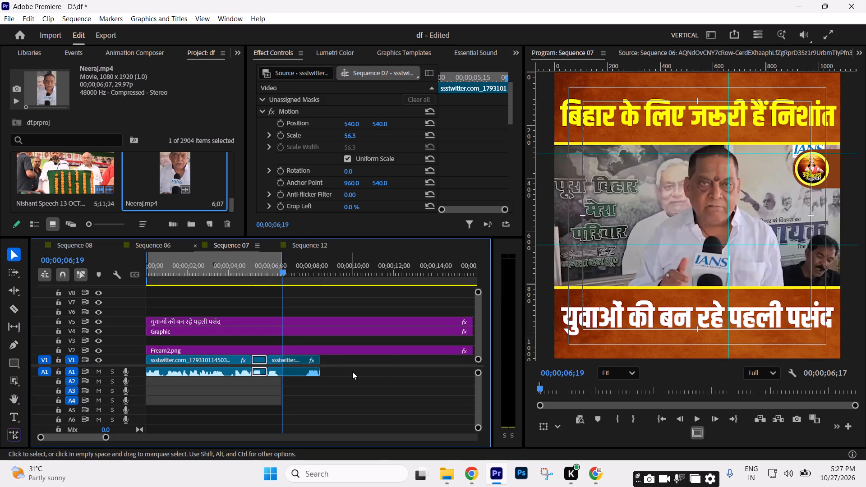
click(352, 372)
key(space)
key(space)
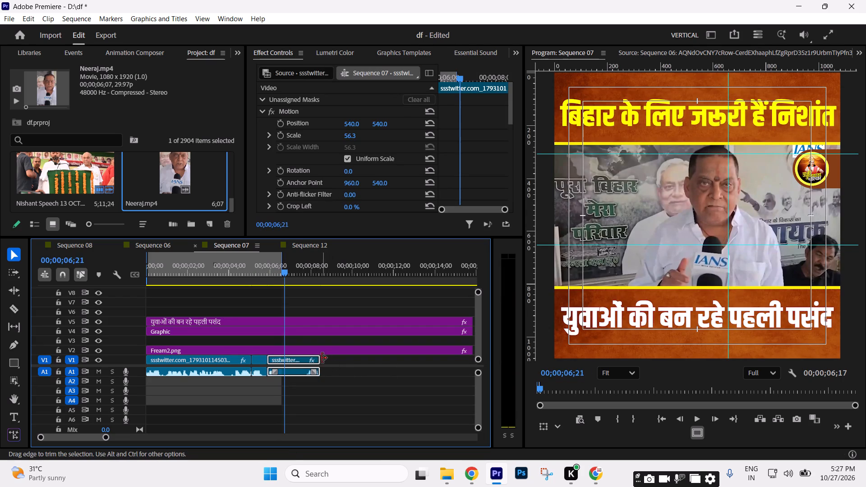
drag(318, 361, 286, 362)
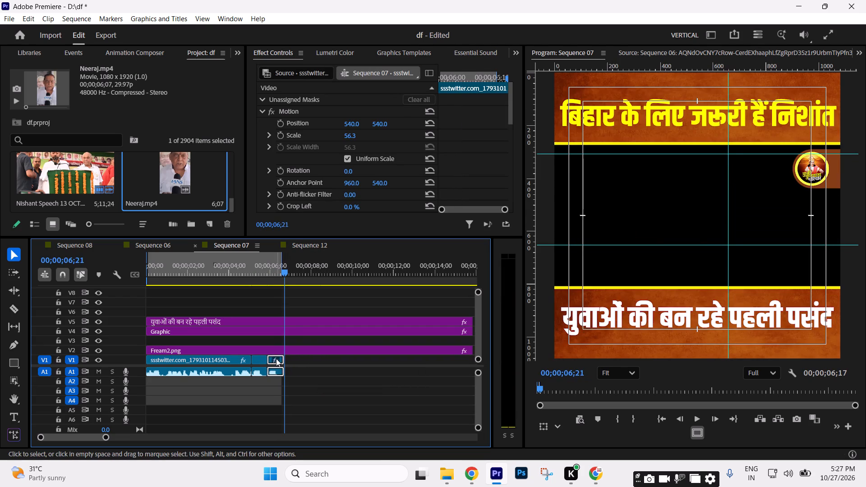
With the final piece moved clear, extend the second piece, play past its end, and trim that end to about 00;00;05;27.
drag(276, 358, 337, 358)
drag(272, 358, 279, 359)
click(253, 257)
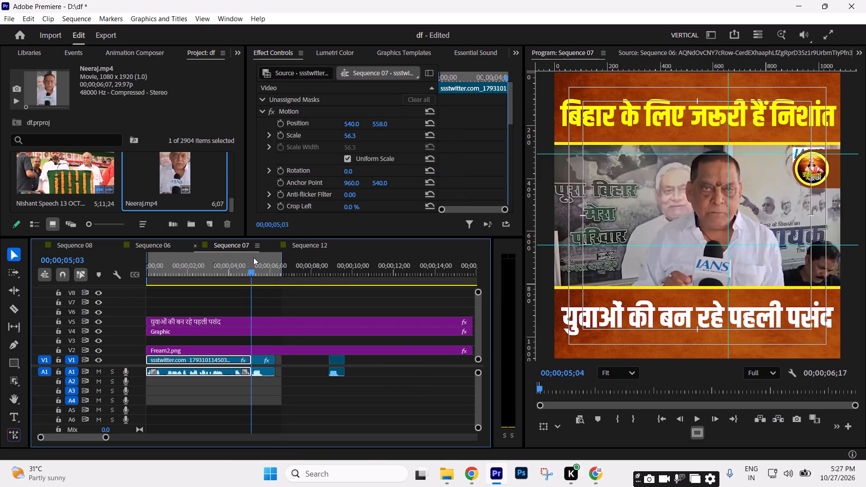
key(space)
key(space)
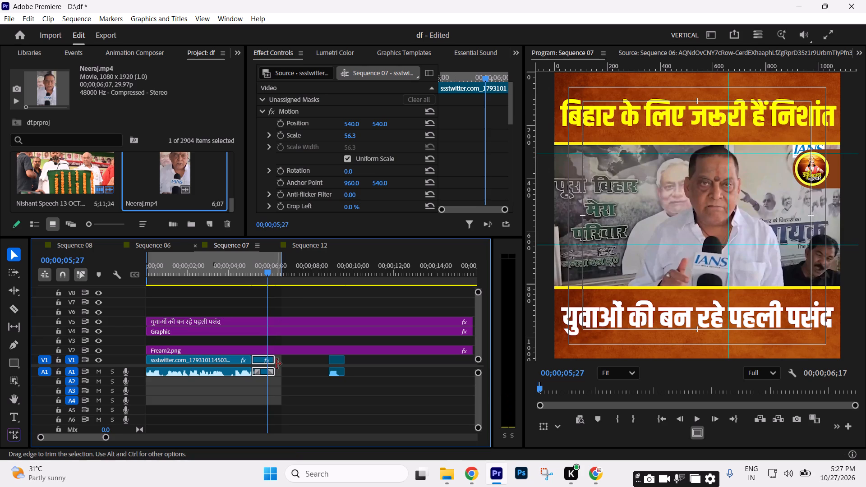
drag(276, 364, 271, 362)
Move the final interview piece back against the second piece's end and play through it.
drag(336, 360, 281, 362)
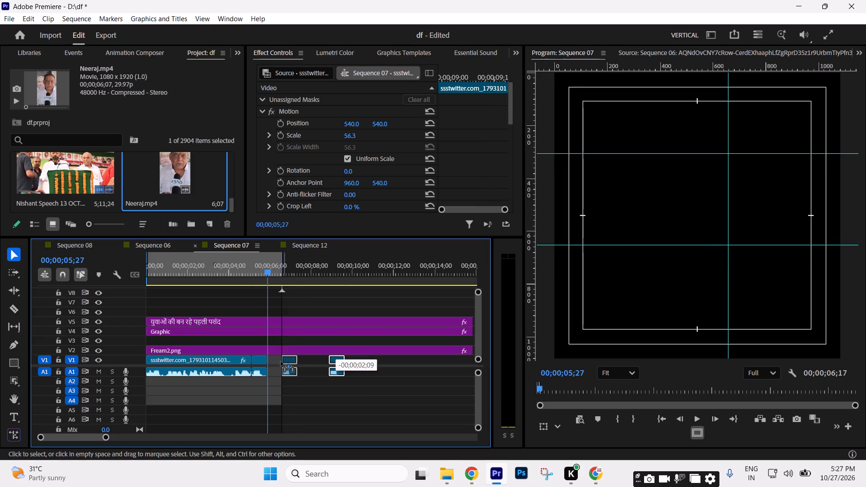
drag(281, 362, 278, 362)
key(space)
key(space)
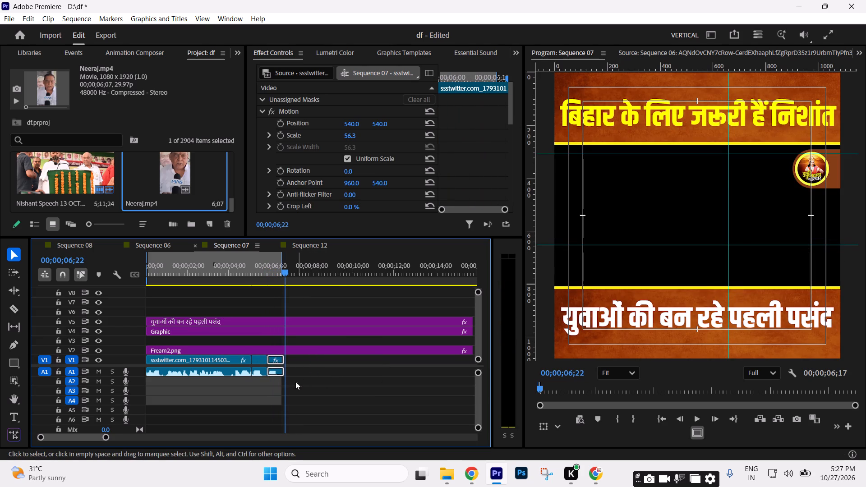
Extend the final piece's end to about 00;00;07;23 and play through the added footage.
drag(287, 360, 310, 359)
key(space)
key(space)
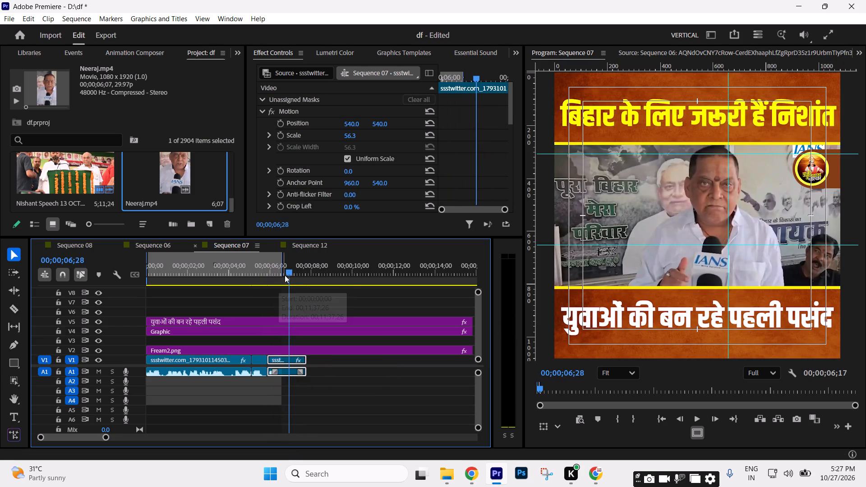
click(285, 275)
click(318, 380)
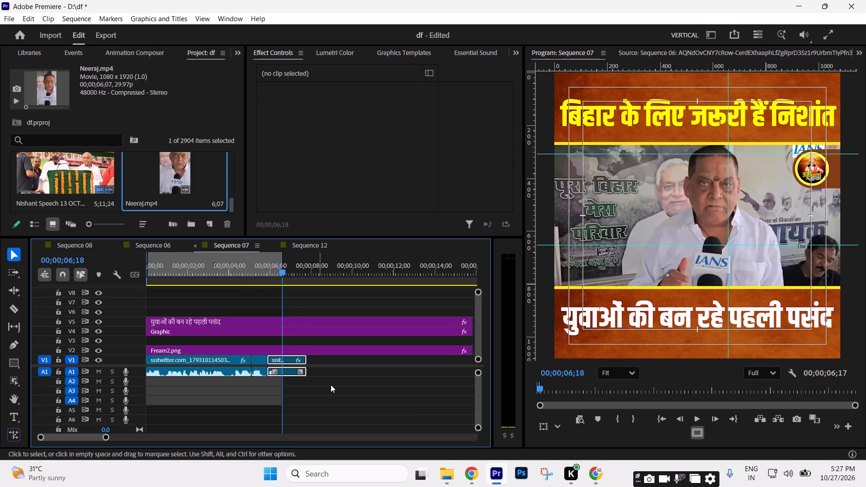
Using the enlarged audio waveform and playback as a guide, cut the final piece at 00;00;06;19 and delete the remainder.
drag(477, 427, 478, 414)
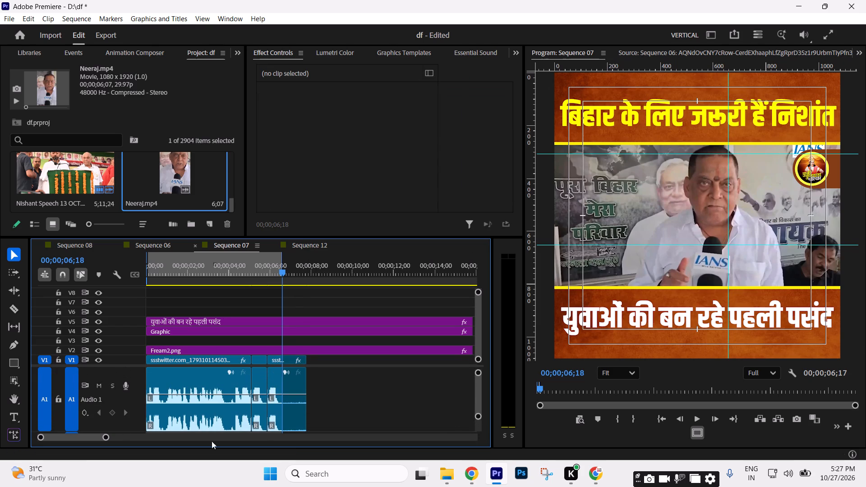
drag(106, 437, 75, 441)
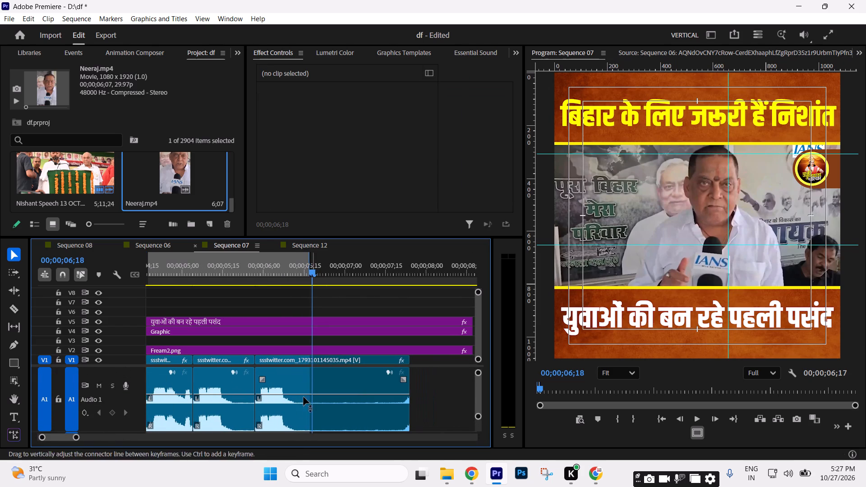
drag(226, 280, 252, 276)
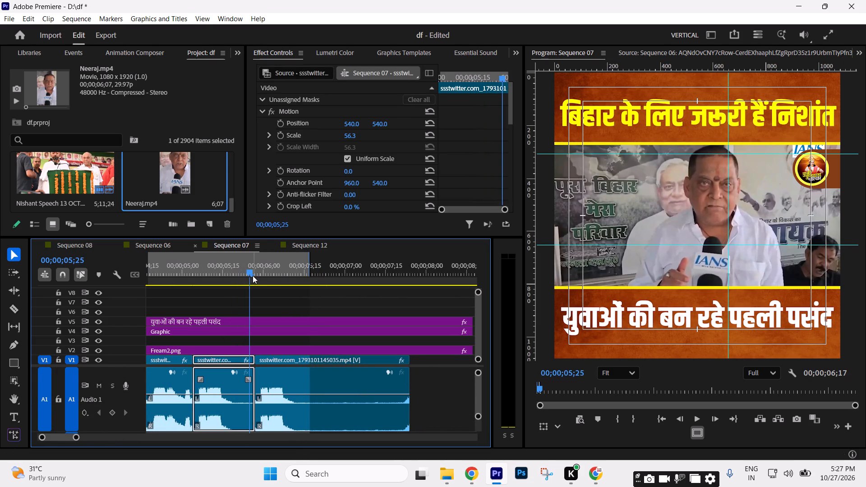
key(space)
key(space)
key(c)
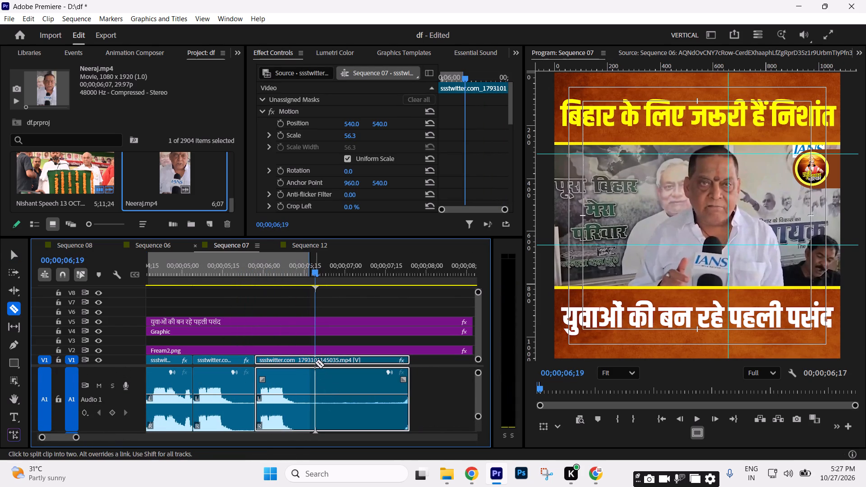
click(315, 363)
key(v)
click(336, 356)
key(Delete)
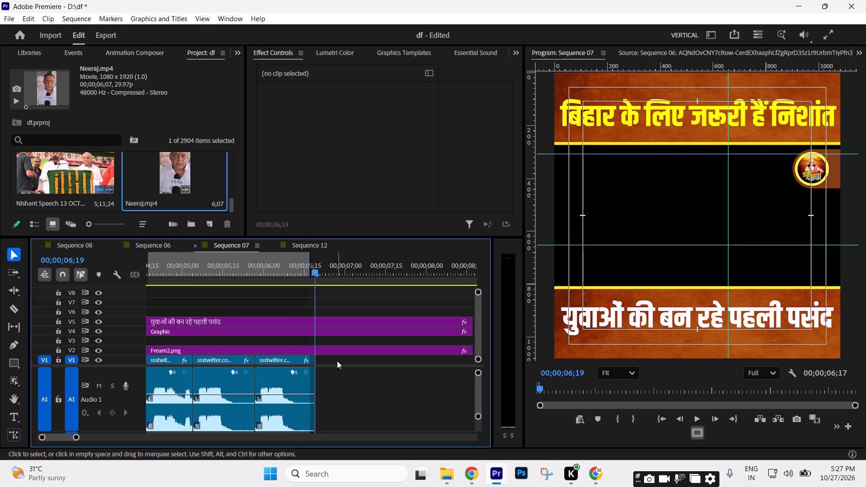
Mark the Sequence 07 range with Out at 00;00;06;19 and In at 00;00;00;00.
key(o)
text(--)
key(minus)
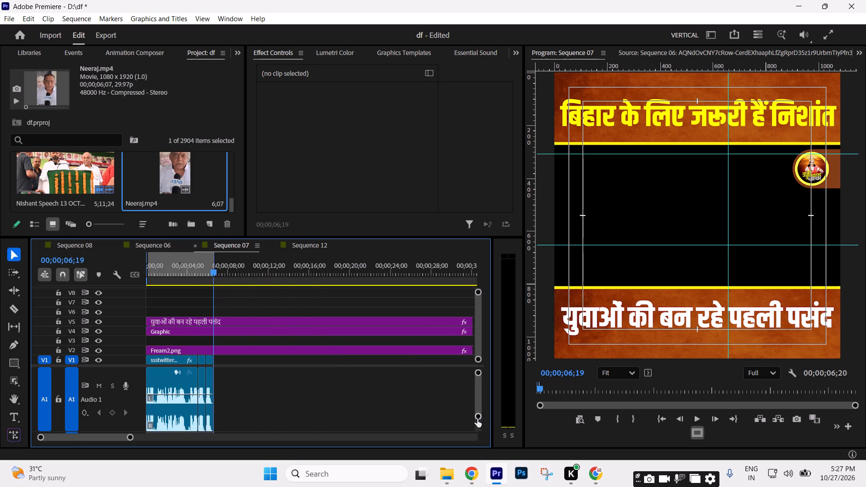
drag(477, 419, 483, 452)
drag(191, 275, 0, 311)
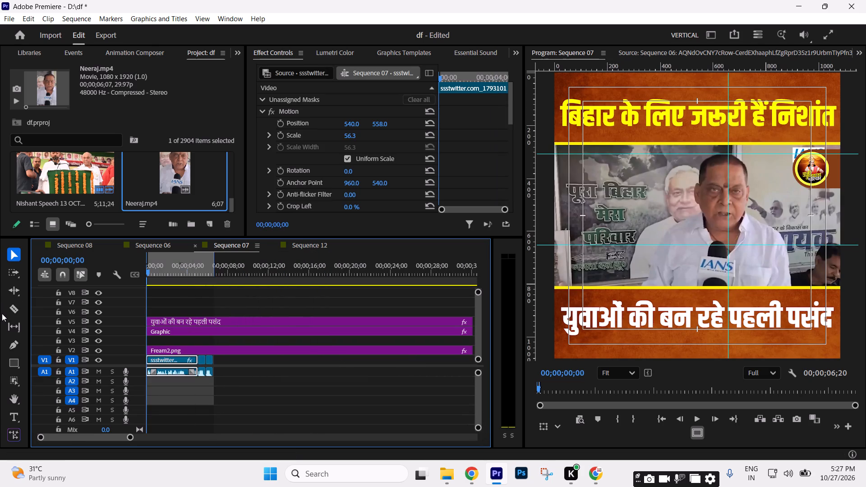
key(Up)
key(i)
drag(178, 286, 205, 282)
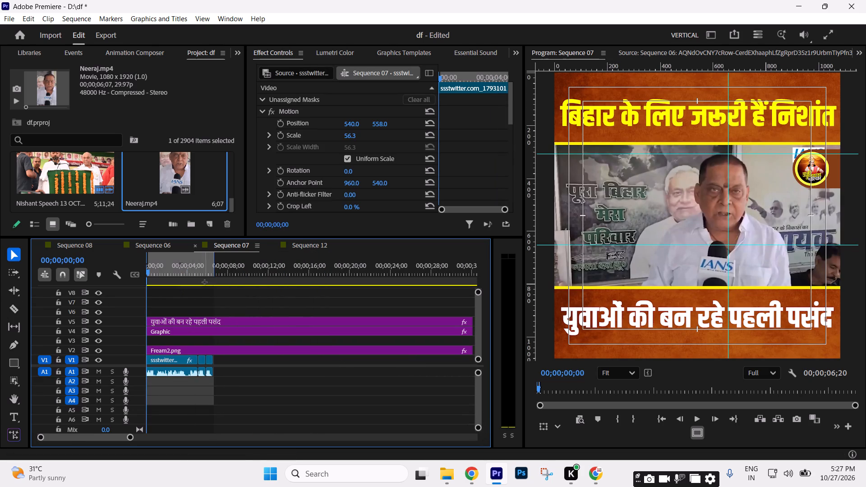
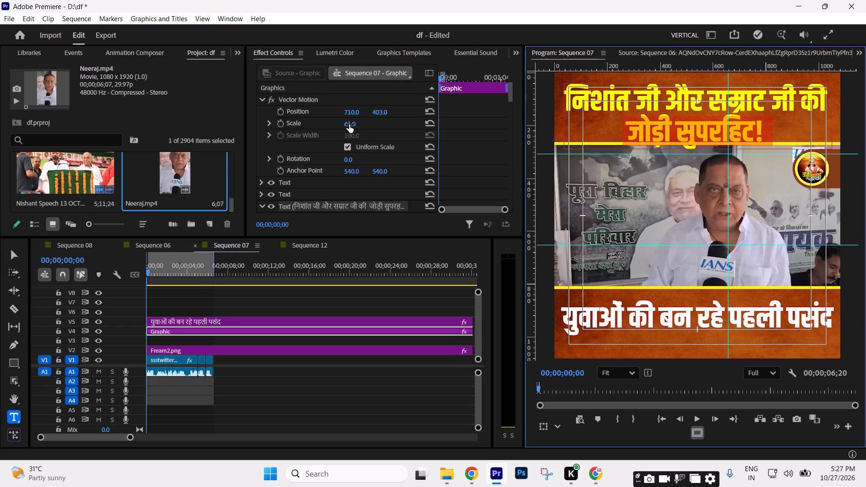
Change the fill of the top headline's first line to white (FFFFFF), leaving its second line yellow.
drag(567, 102, 837, 97)
scroll(460, 164, down, 15)
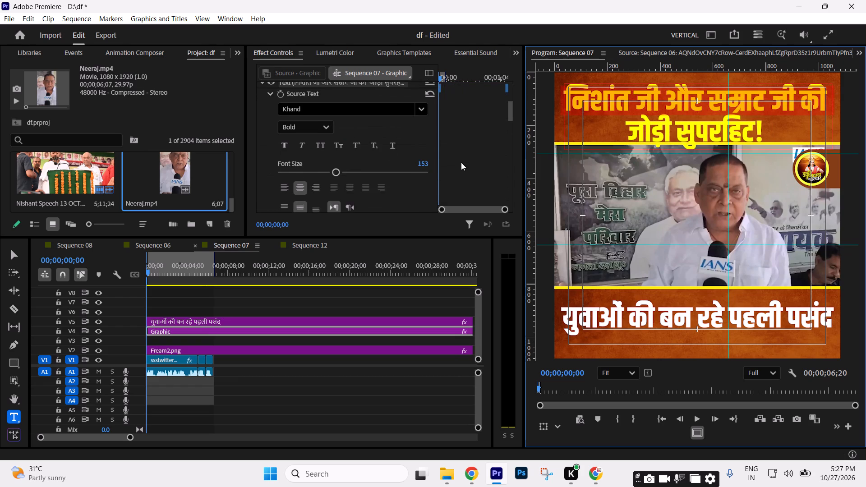
scroll(461, 162, down, 5)
click(302, 176)
drag(329, 246, 219, 420)
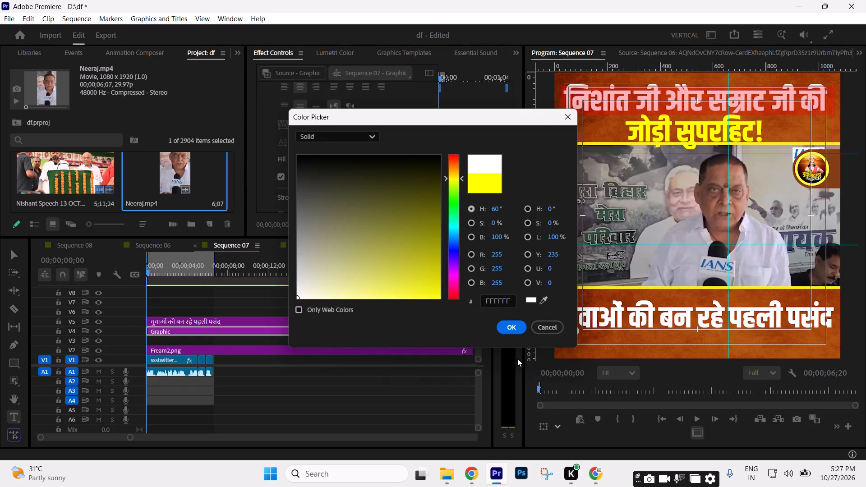
click(516, 330)
Scale the two-line top headline graphic to 55 and reposition it to about 711, 350 within the upper band.
scroll(459, 165, up, 11)
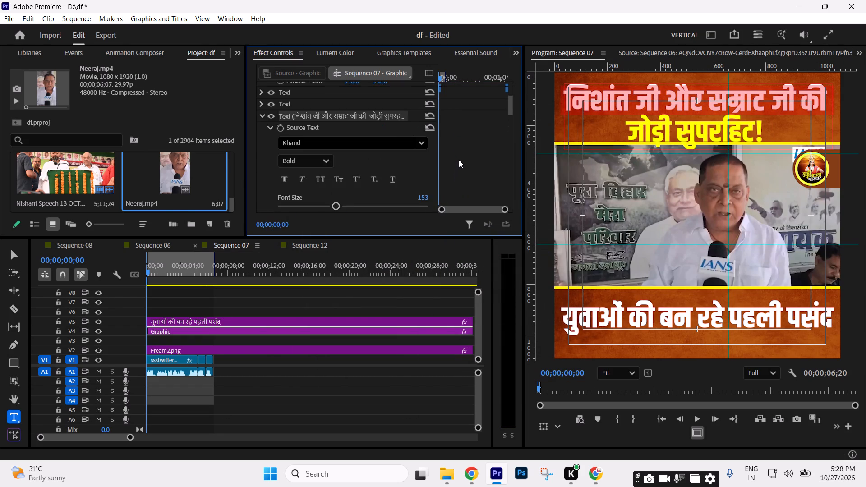
scroll(459, 160, up, 15)
drag(380, 111, 380, 115)
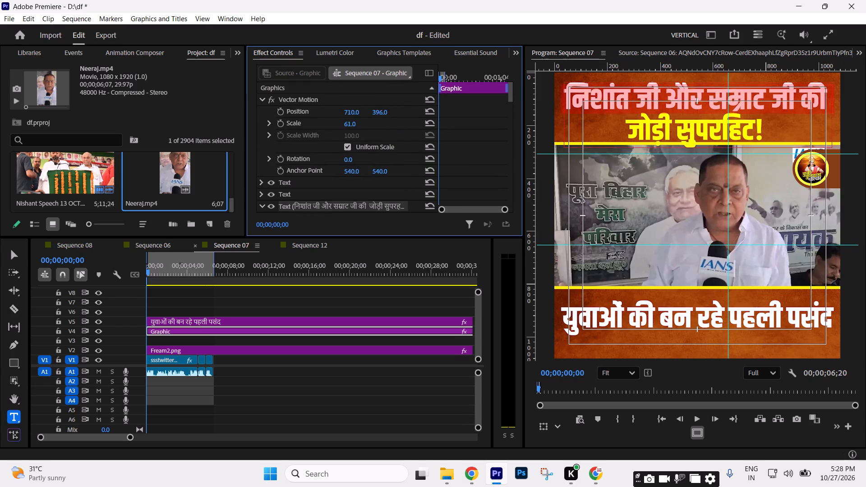
drag(380, 115, 381, 130)
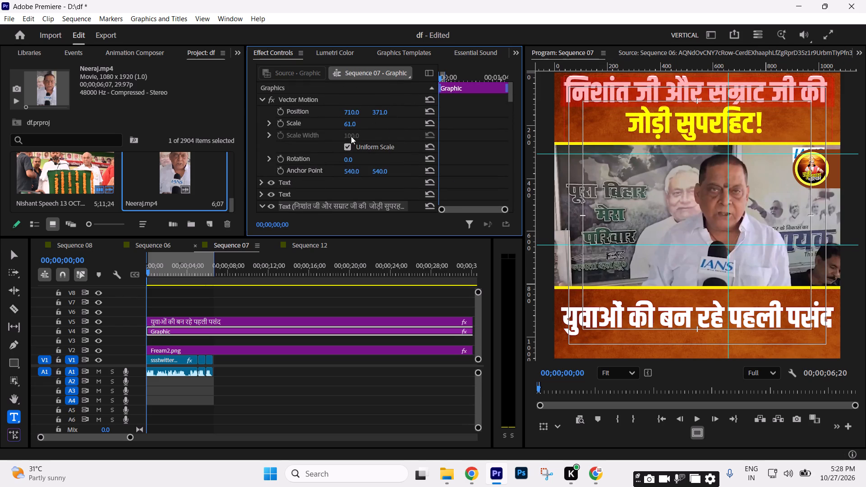
click(347, 124)
text(55)
key(Return)
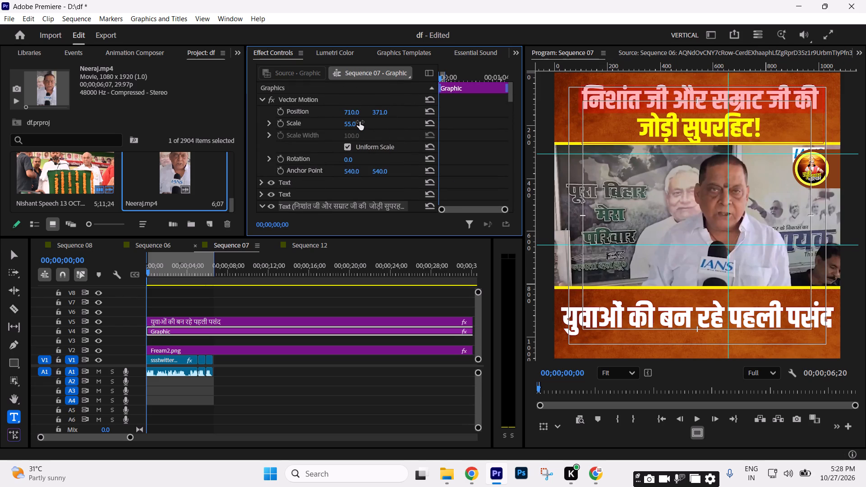
click(356, 111)
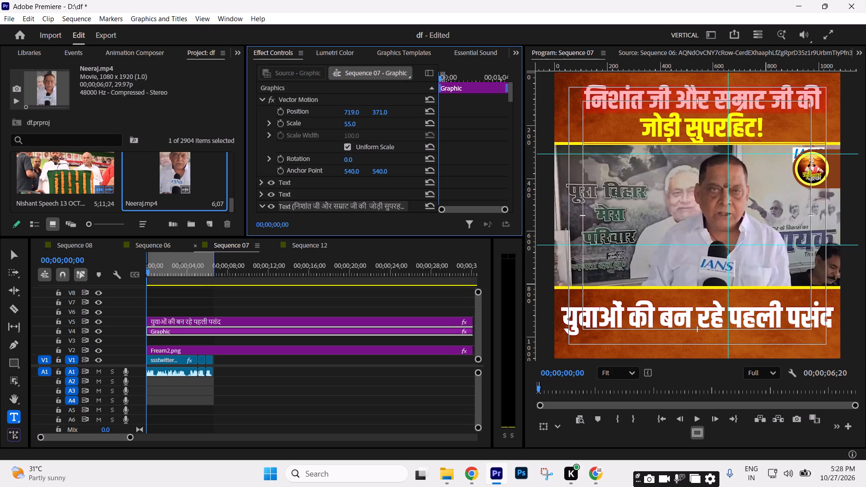
drag(384, 110, 386, 117)
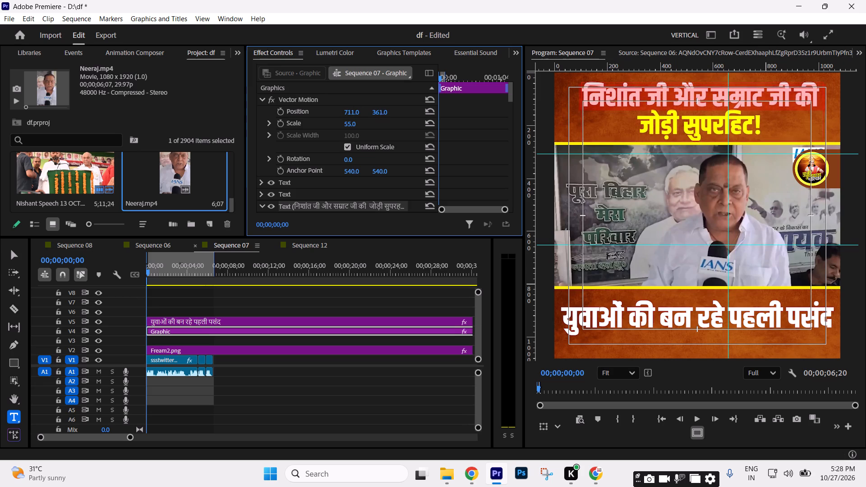
drag(386, 117, 387, 123)
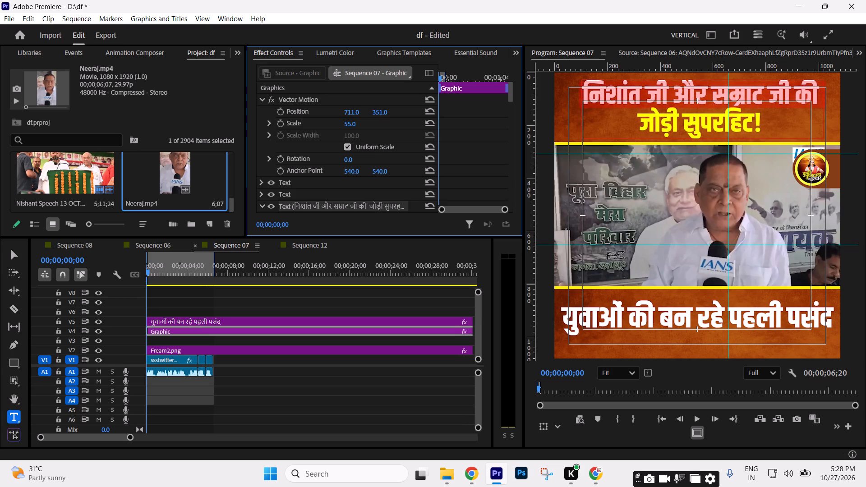
drag(387, 123, 387, 124)
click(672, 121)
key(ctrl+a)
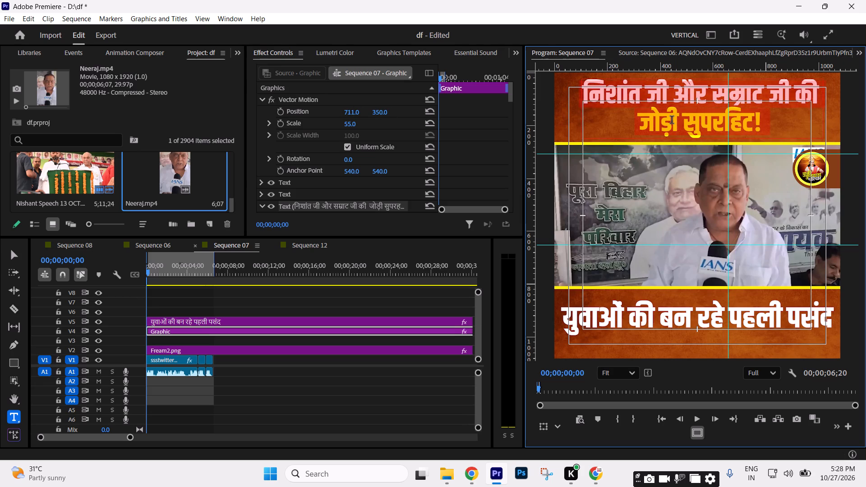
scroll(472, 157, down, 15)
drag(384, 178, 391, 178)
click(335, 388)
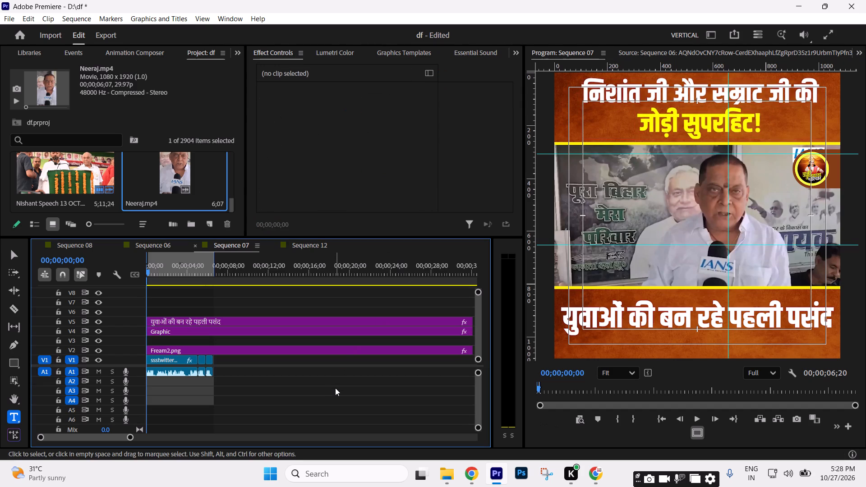
Check the framing across the interview cuts, and copy the first piece's Motion settings onto the second and third pieces.
key(space)
key(space)
drag(159, 273, 191, 271)
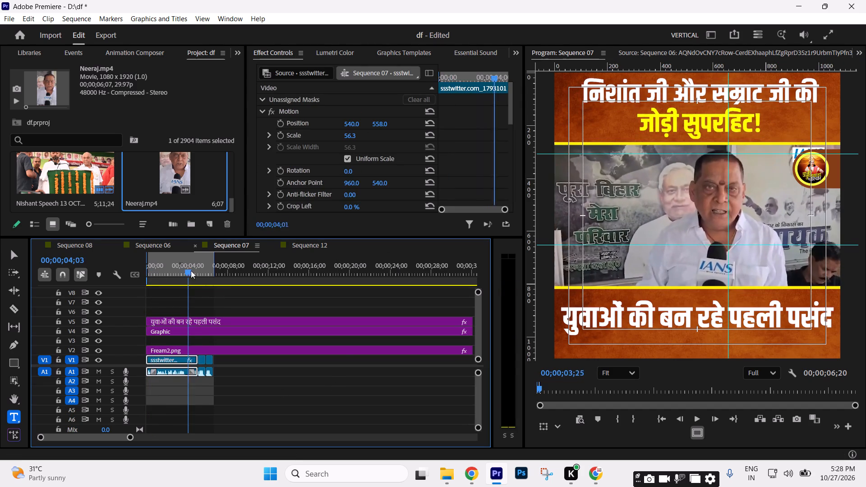
drag(191, 271, 199, 264)
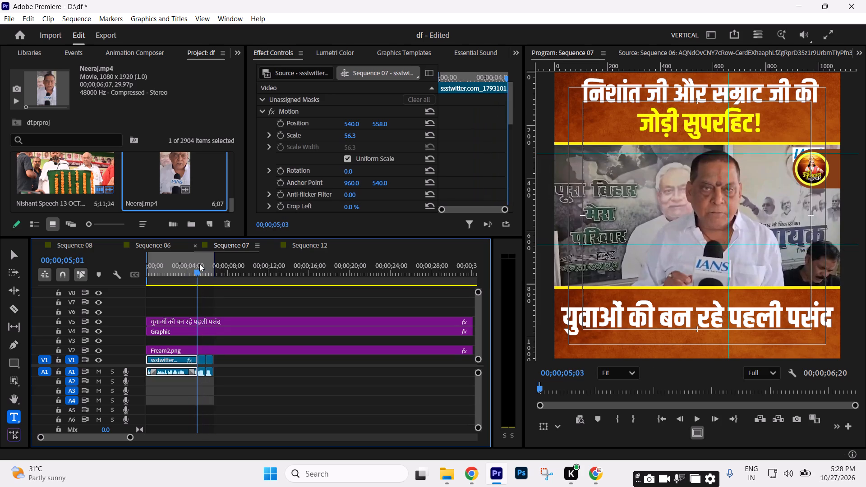
drag(199, 264, 193, 263)
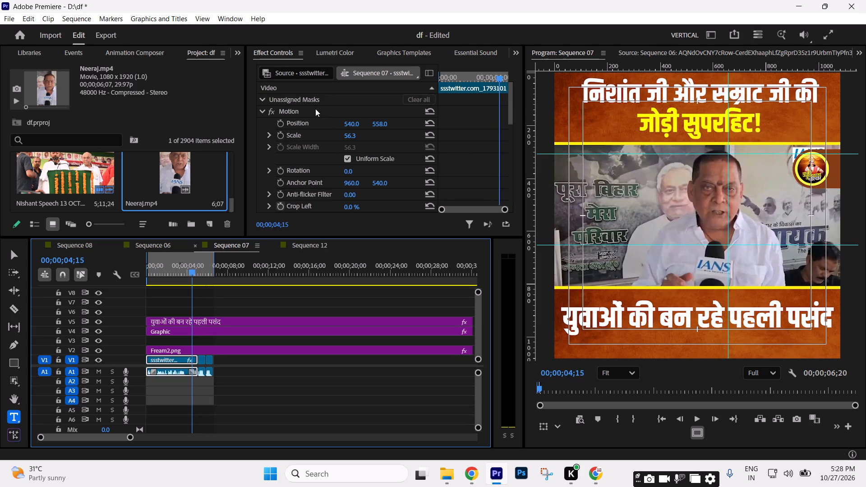
click(315, 109)
key(ctrl+c)
click(205, 363)
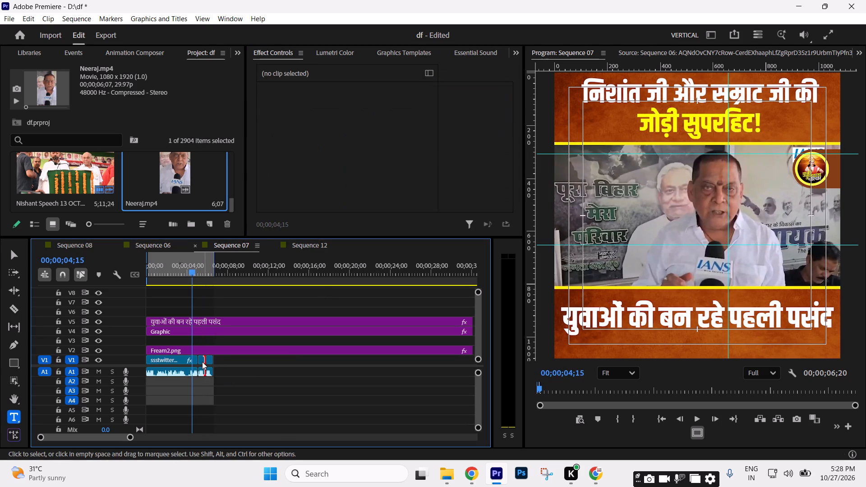
click(202, 362)
key(ctrl+v)
click(212, 360)
key(ctrl+v)
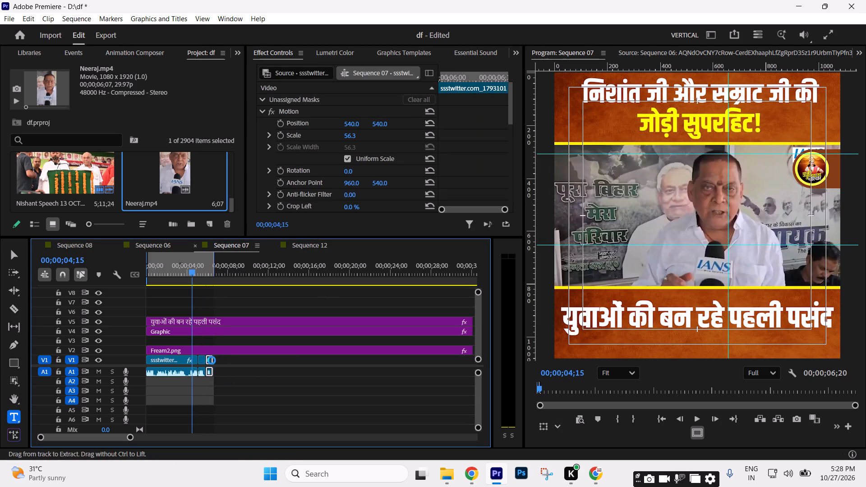
drag(203, 271, 176, 274)
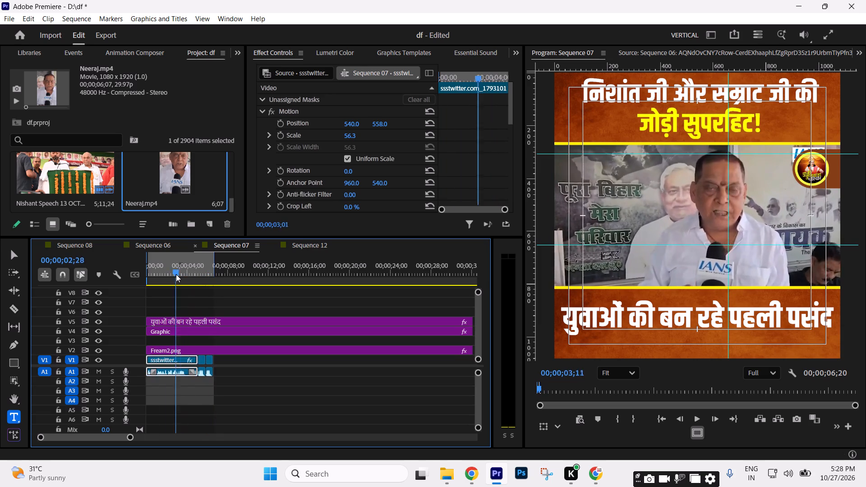
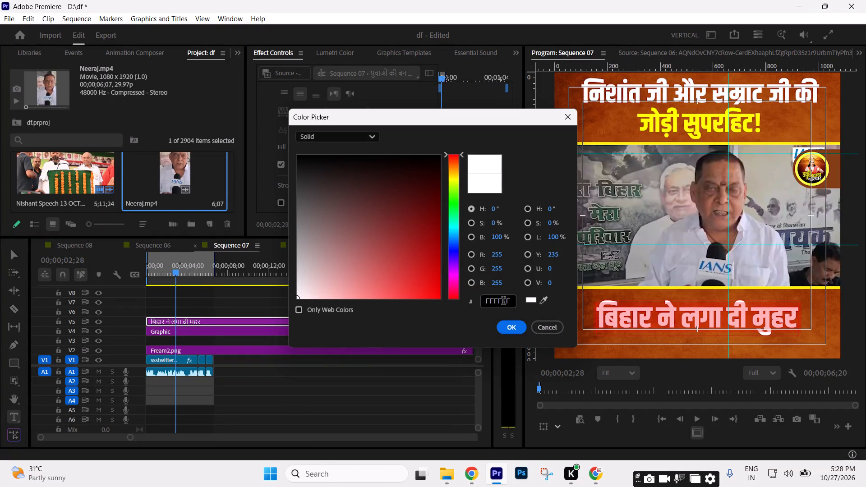
Change the fill of the bottom headline text to yellow (FFFF00).
drag(503, 302, 728, 294)
text(00)
key(Return)
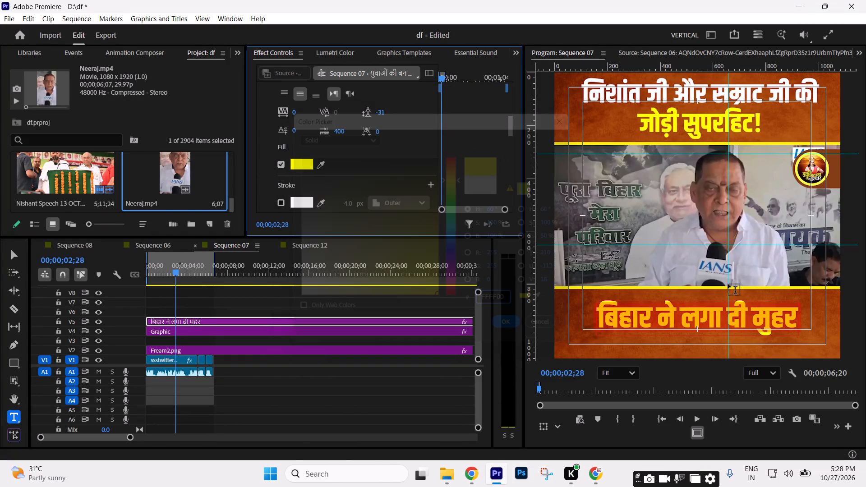
Scale the bottom headline graphic to 130, reposition it to 835, 1480 within the lower band, and play back the result briefly.
scroll(507, 189, up, 20)
scroll(507, 189, up, 5)
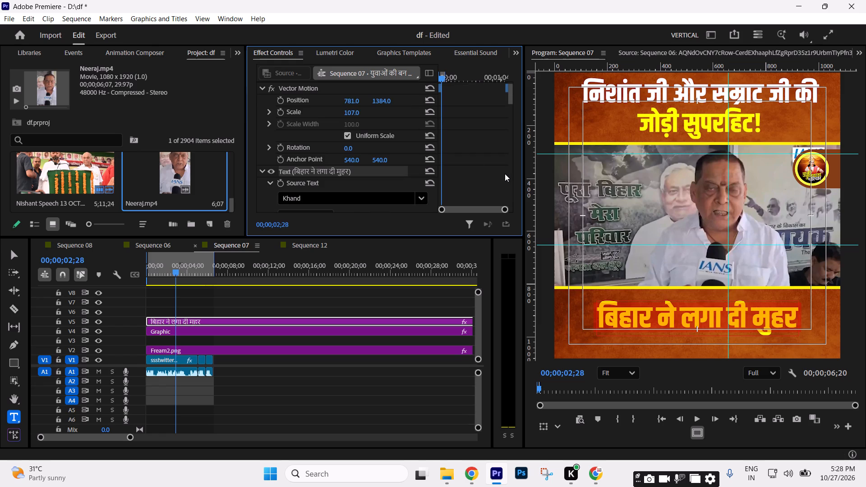
drag(353, 124, 362, 123)
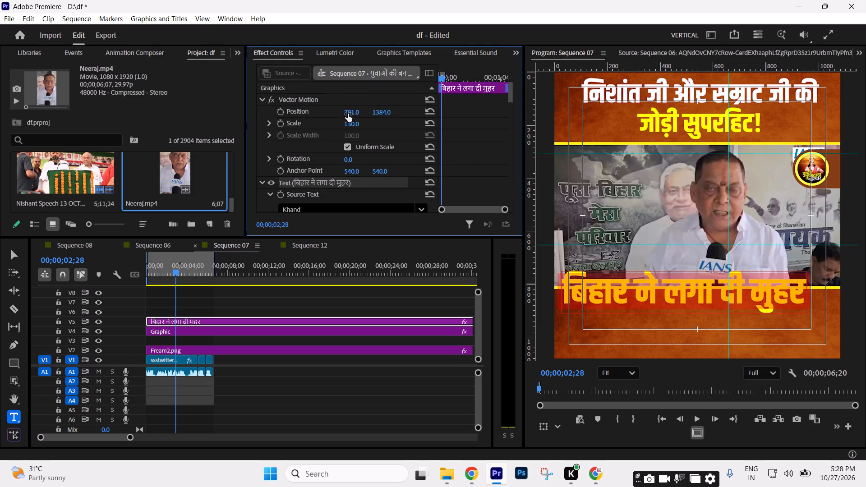
drag(346, 110, 375, 104)
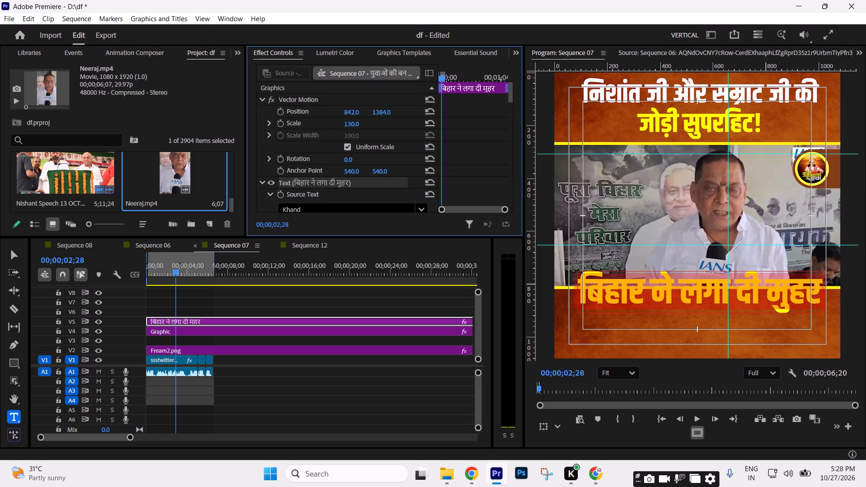
drag(375, 104, 371, 103)
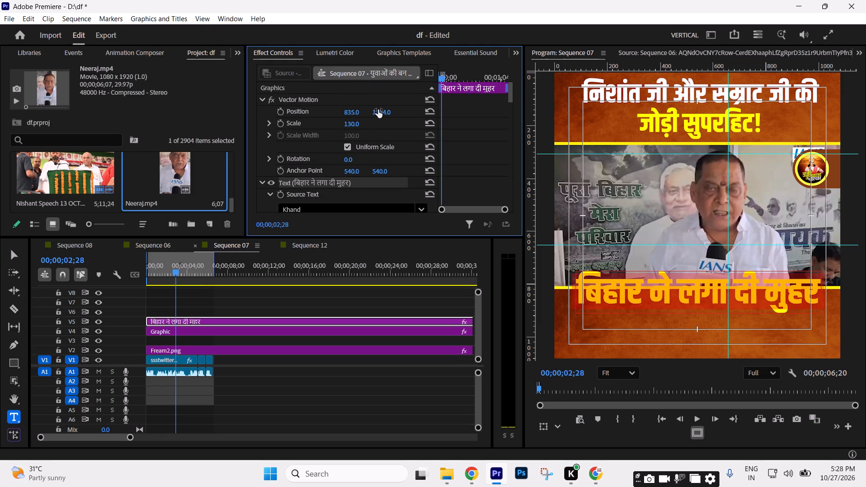
drag(380, 112, 438, 69)
click(610, 318)
key(ctrl+a)
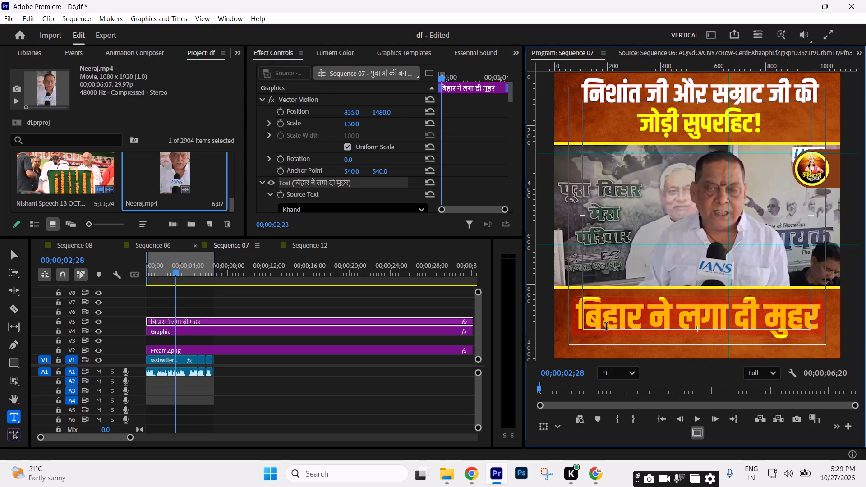
click(299, 394)
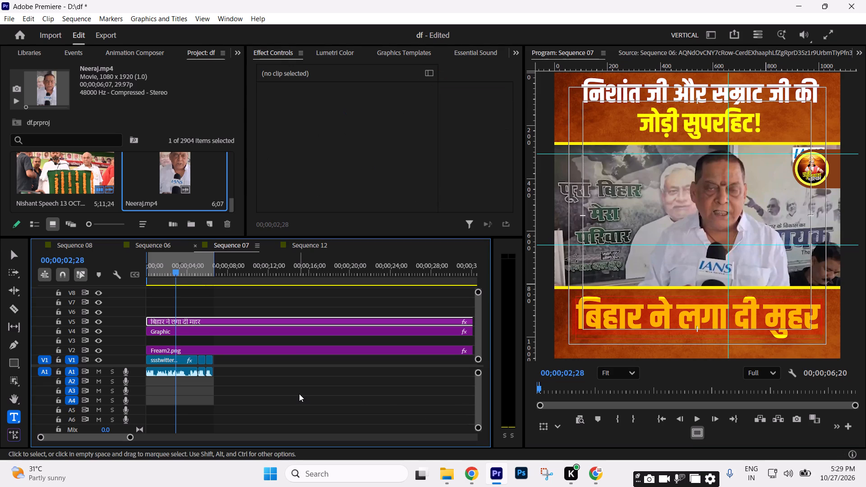
key(space)
key(space)
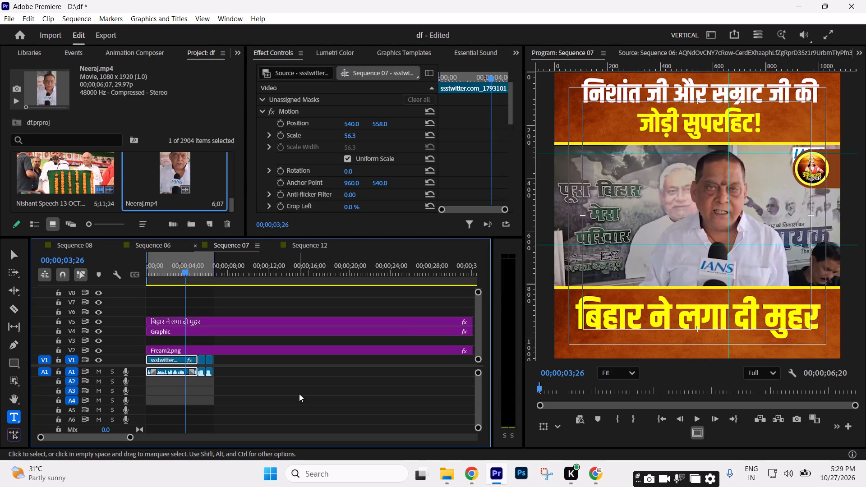
Scale the two-line top headline graphic to 56, set its vertical position to 355, and play back the result.
click(189, 321)
click(189, 326)
click(189, 329)
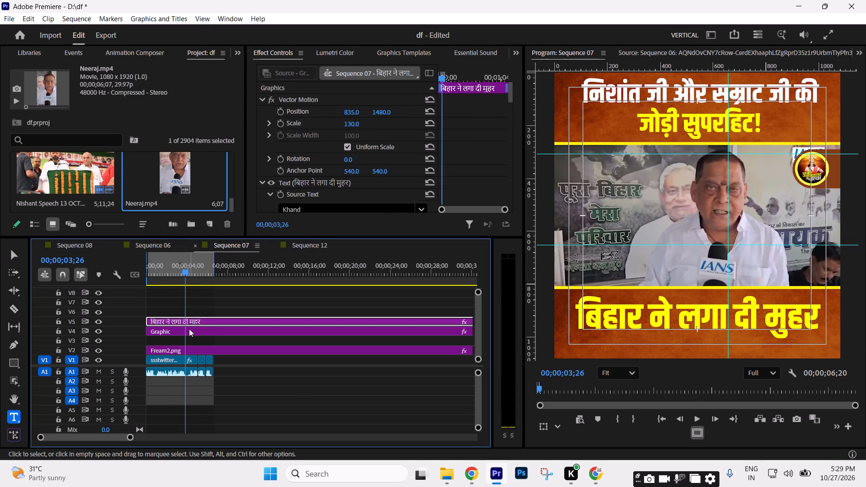
click(345, 123)
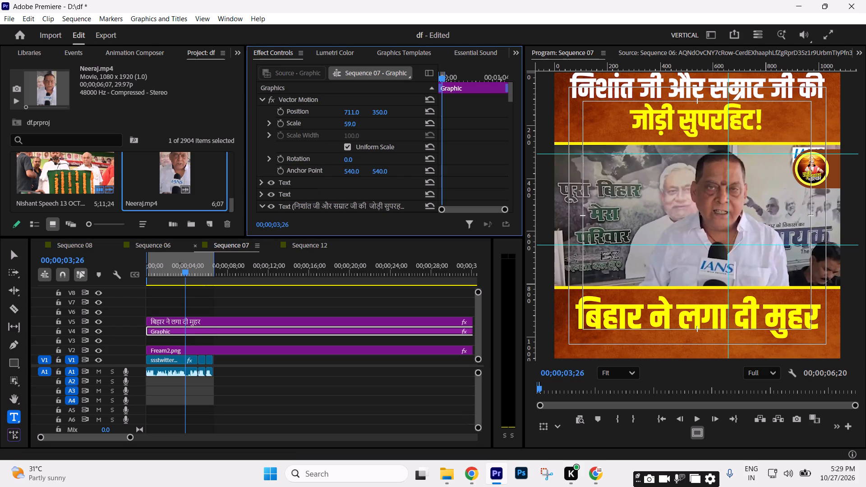
click(387, 114)
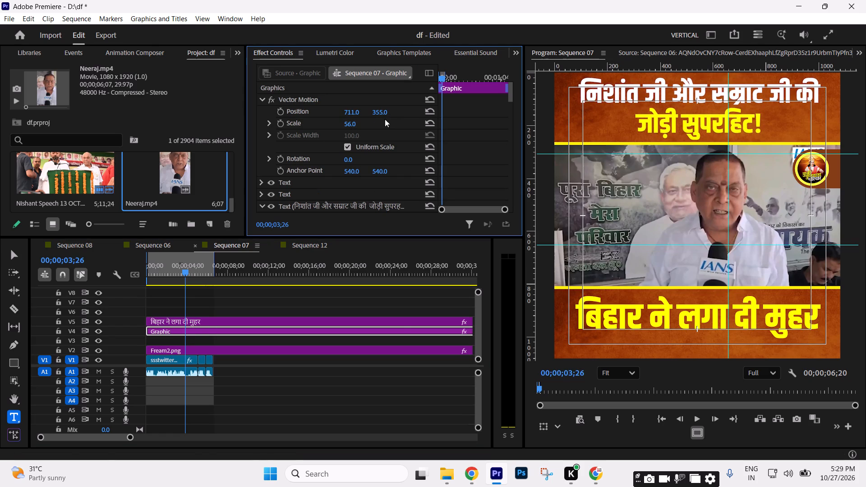
click(292, 385)
key(space)
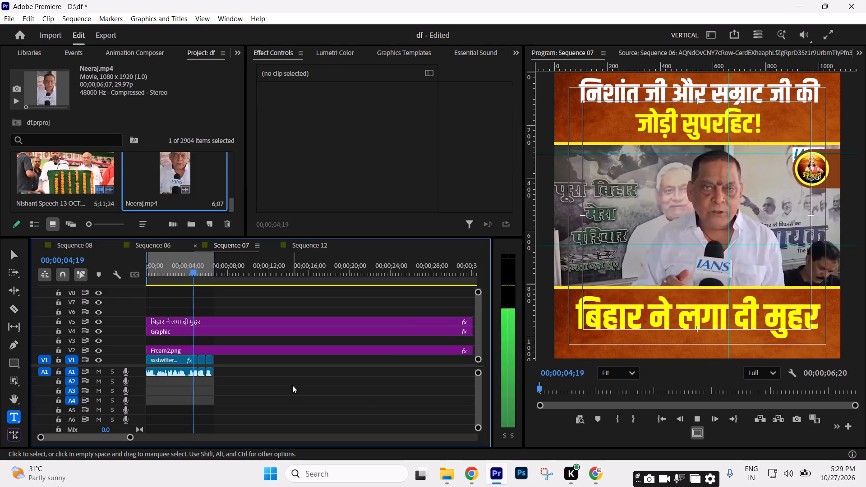
key(space)
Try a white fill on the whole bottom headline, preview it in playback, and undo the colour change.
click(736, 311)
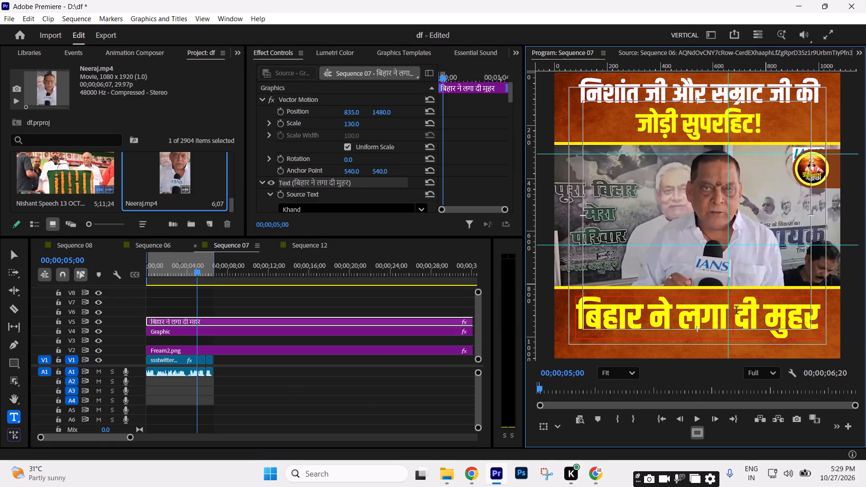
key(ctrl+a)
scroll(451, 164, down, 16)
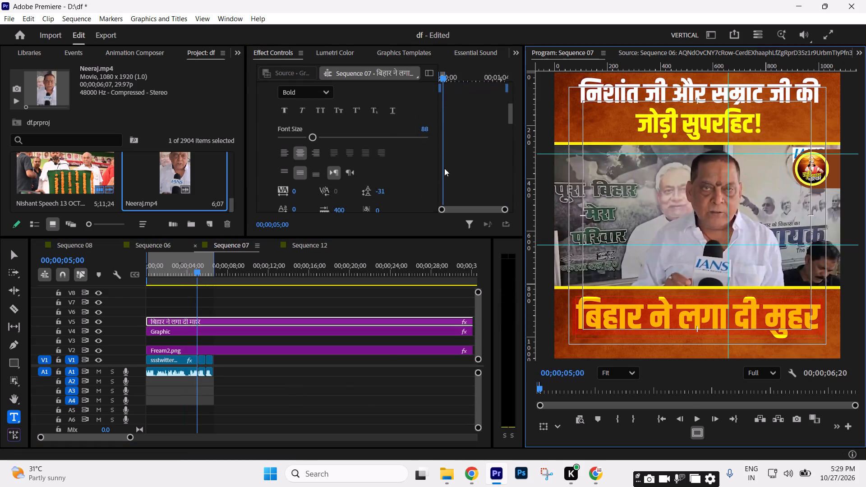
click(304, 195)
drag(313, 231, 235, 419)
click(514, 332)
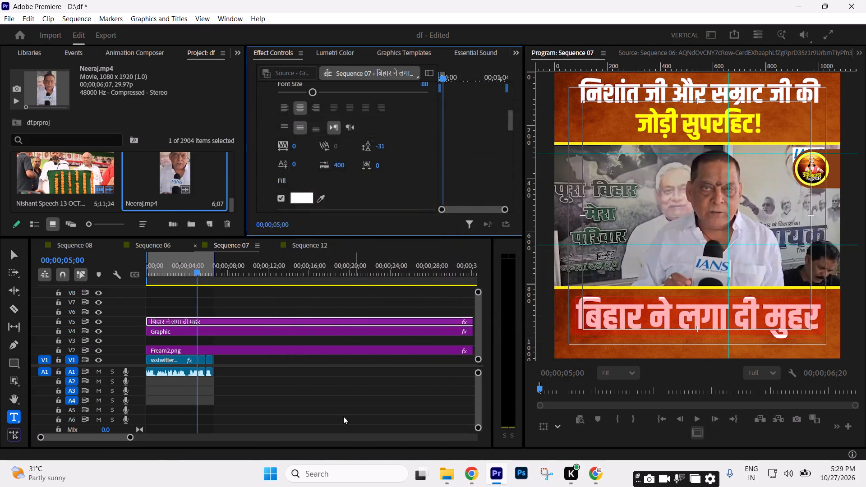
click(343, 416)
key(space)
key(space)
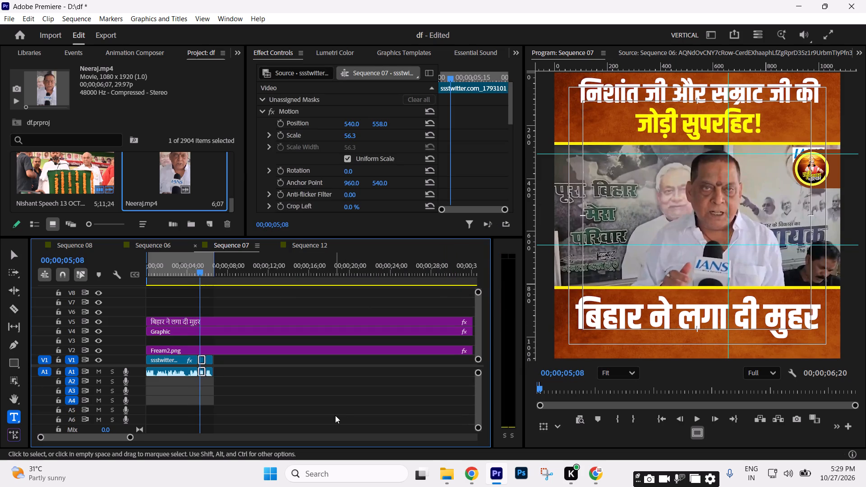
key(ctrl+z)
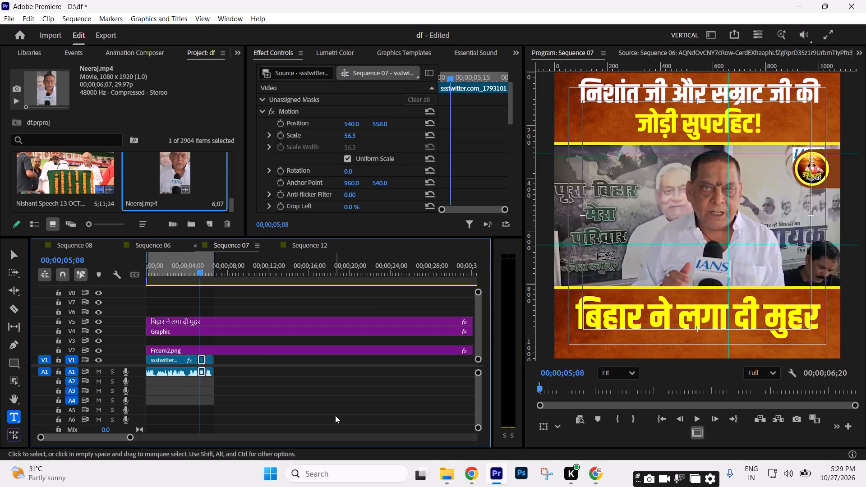
Save the df project.
click(300, 381)
key(ctrl+s)
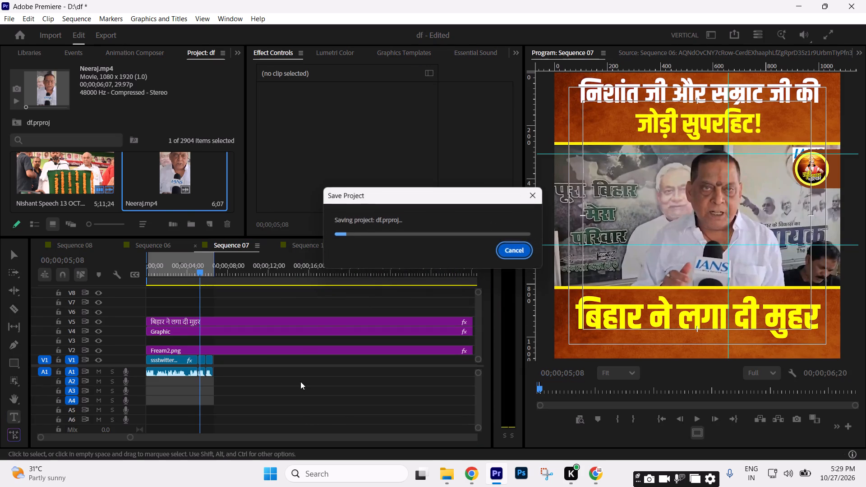
Look through Sequences 12, 06 and 08, and return to Sequence 07.
drag(132, 439, 188, 442)
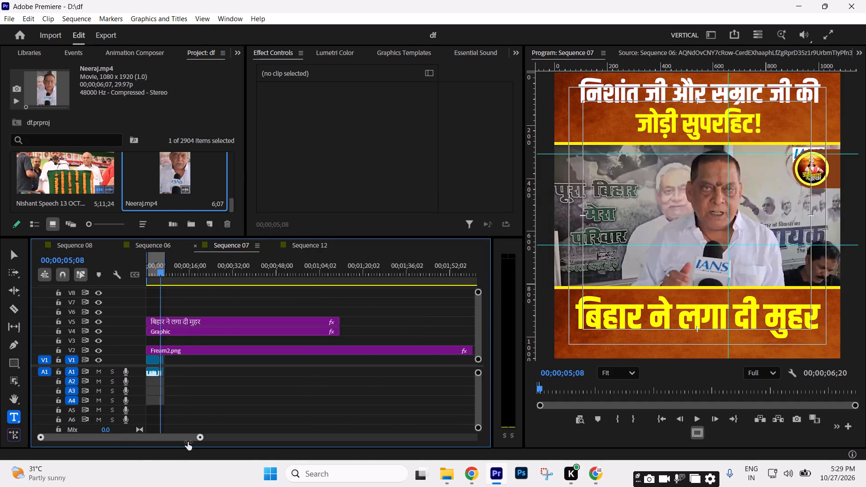
drag(188, 442, 178, 442)
click(318, 242)
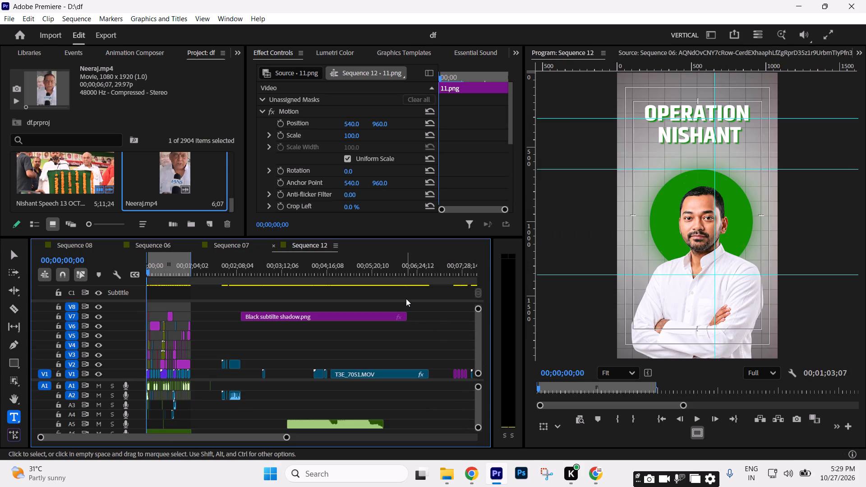
click(147, 245)
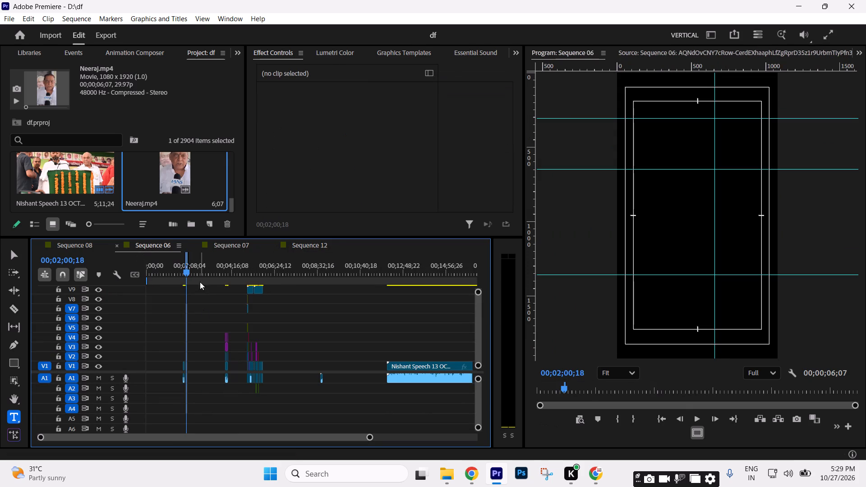
click(85, 251)
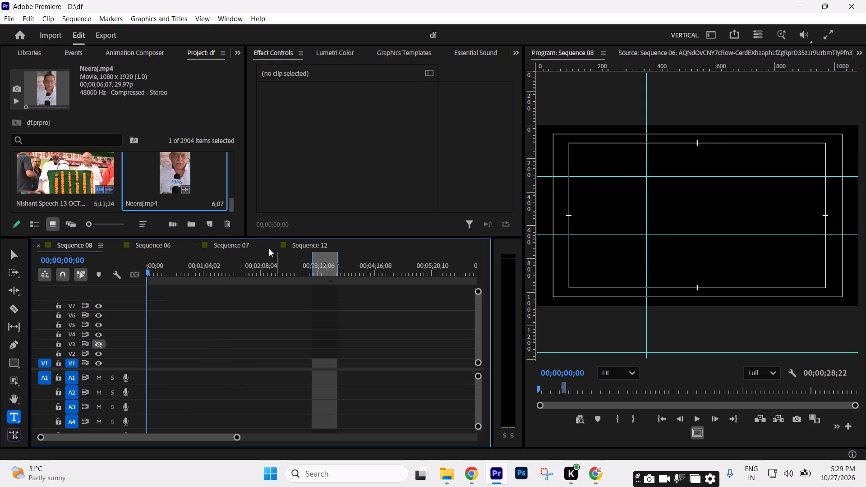
click(230, 242)
Go through Sequence 07's interview cuts from the start to the last frame of the final piece.
drag(170, 271, 23, 293)
click(190, 293)
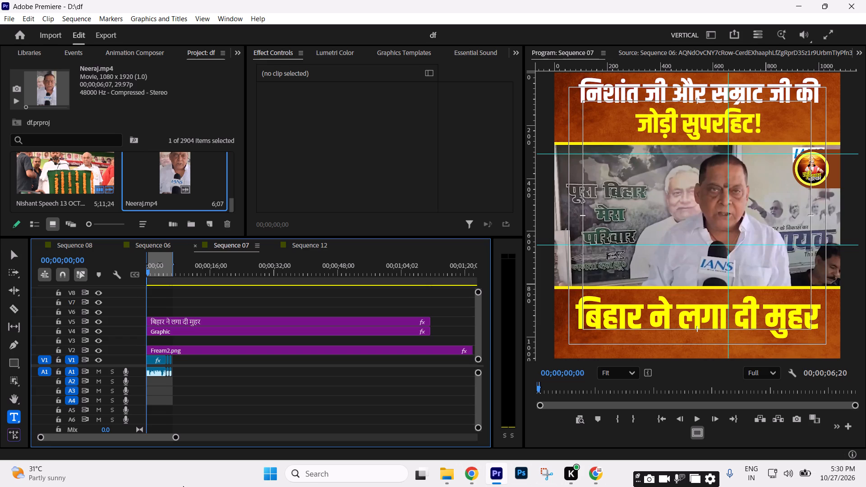
key(Home)
key(Down)
key(Down)
key(Down)
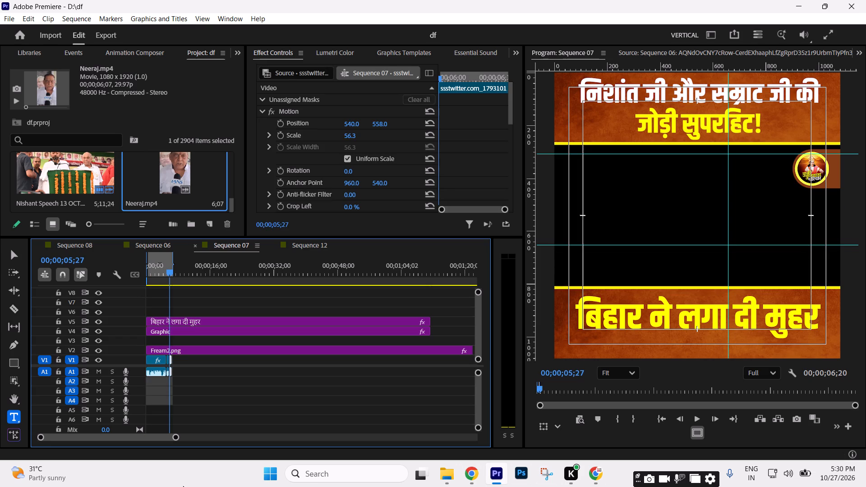
key(Left)
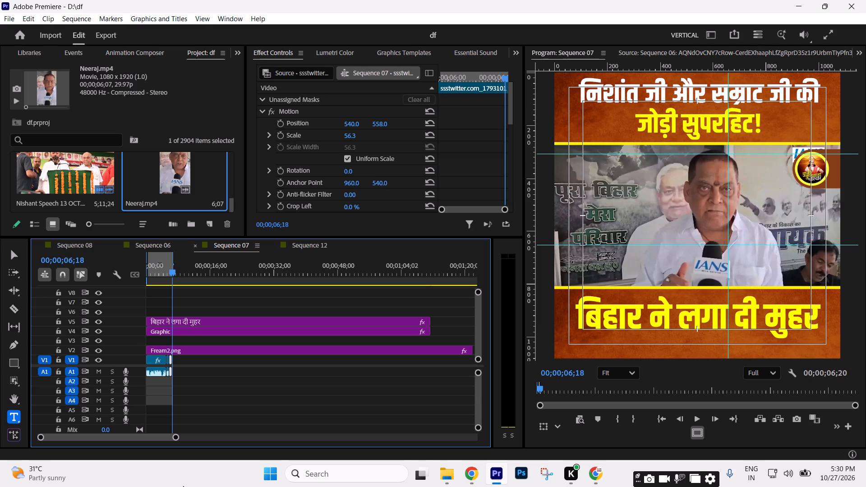
Mark Sequence 07's export range from its first frame to the last interview frame at 00;00;06;18.
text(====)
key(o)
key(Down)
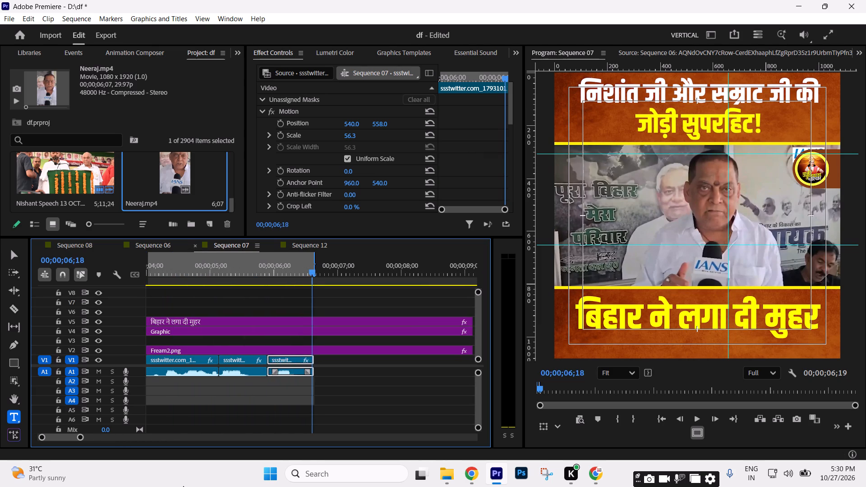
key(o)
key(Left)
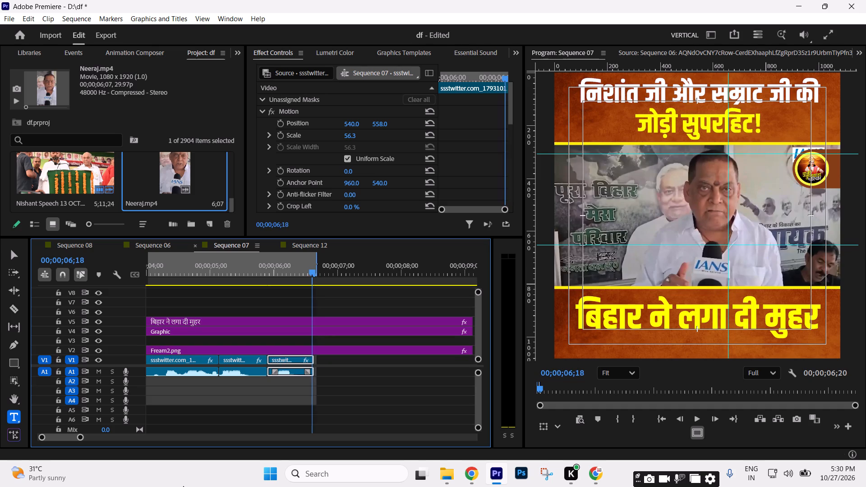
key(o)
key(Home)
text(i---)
Try to export Sequence 07 to the Downloads folder as an H.264 file named KK.
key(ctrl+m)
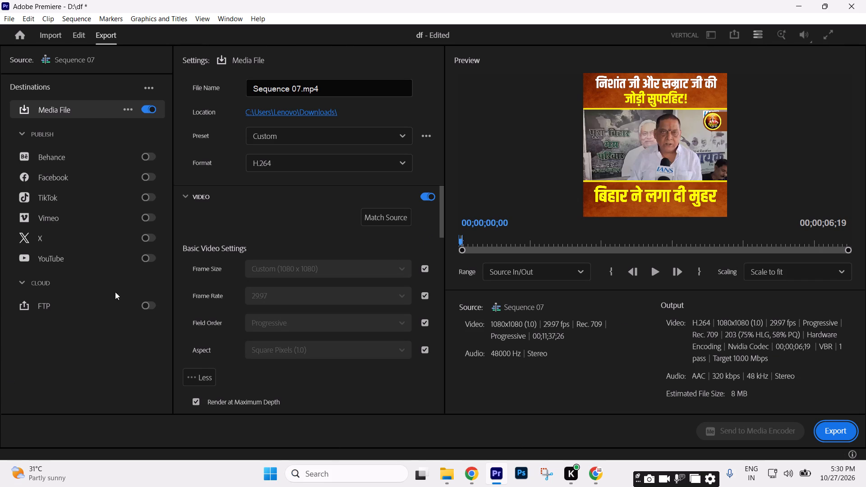
drag(328, 88, 111, 87)
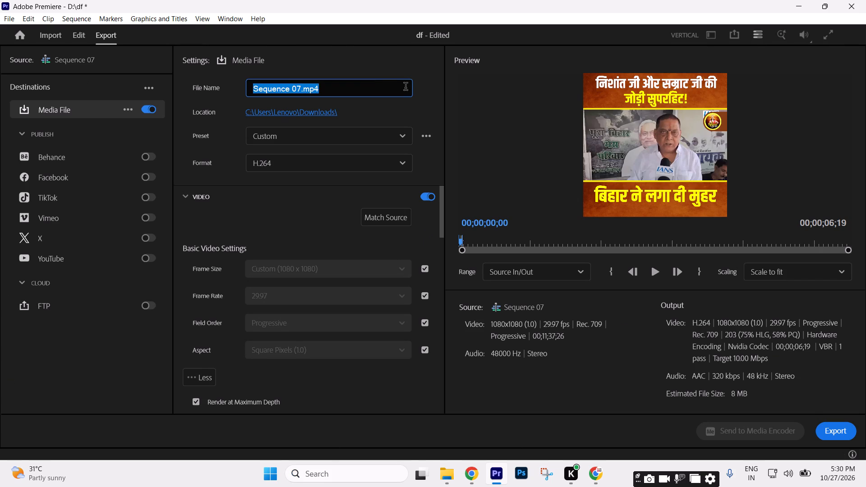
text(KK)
click(841, 435)
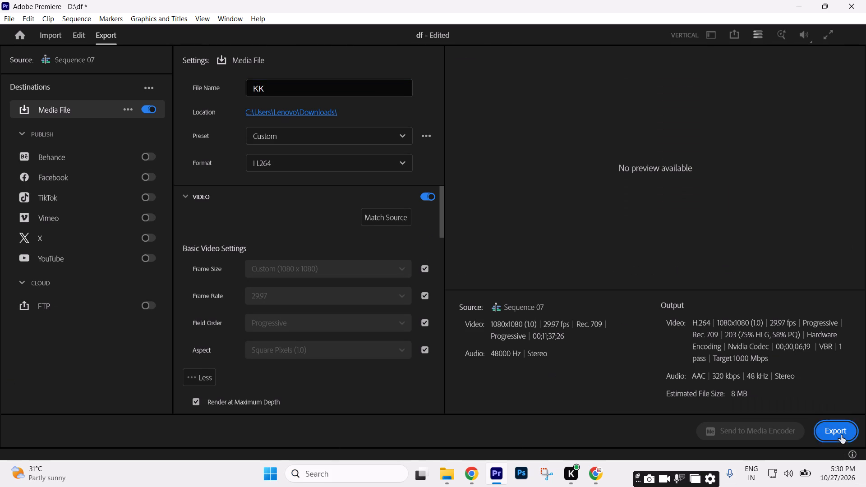
click(574, 262)
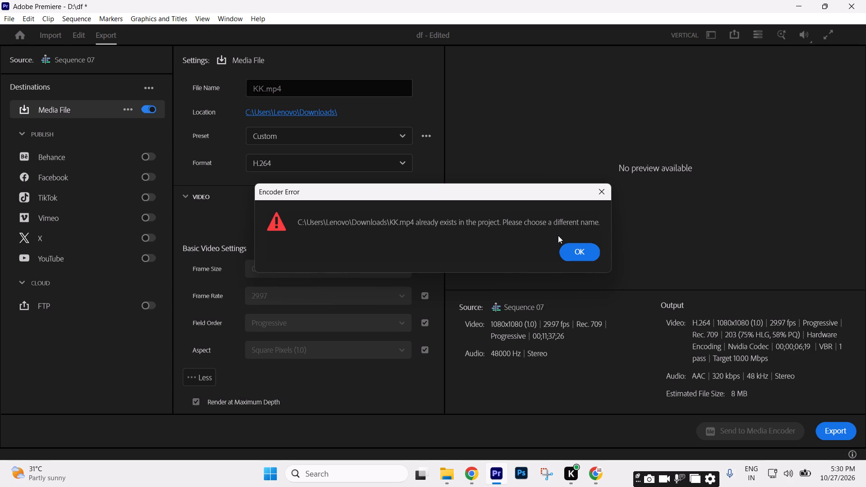
click(580, 249)
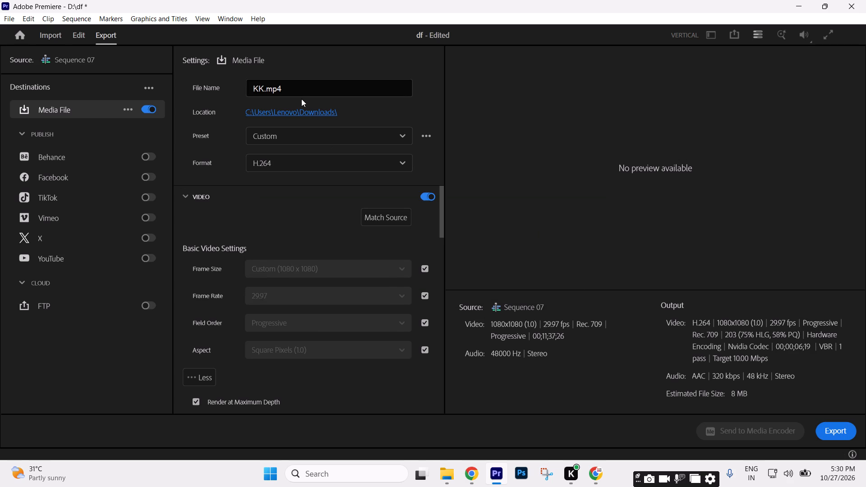
Rename the export file as KKH.mp4.
click(262, 92)
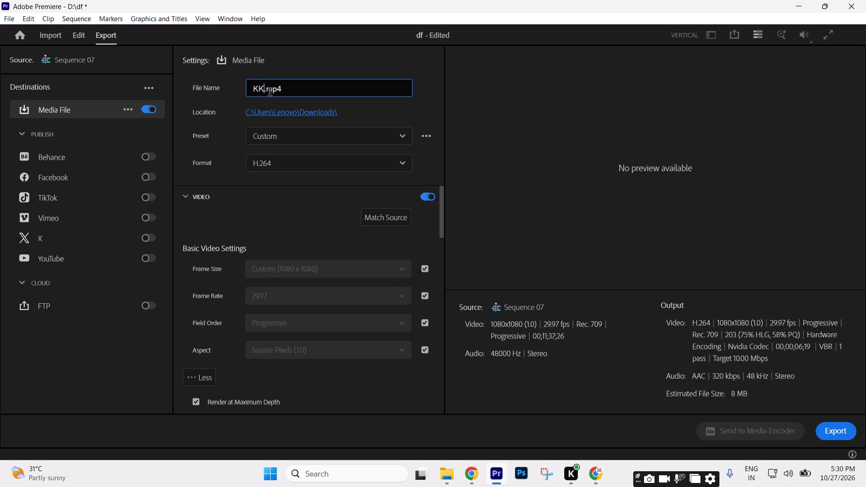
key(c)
key(BackSpace)
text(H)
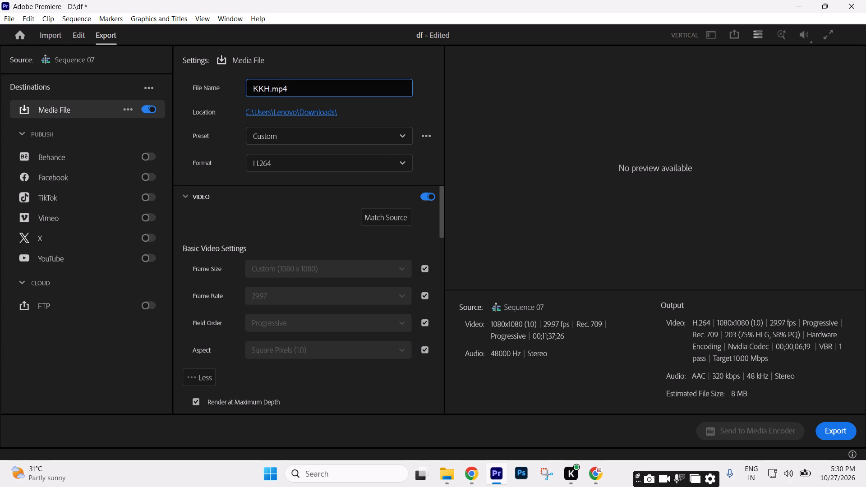
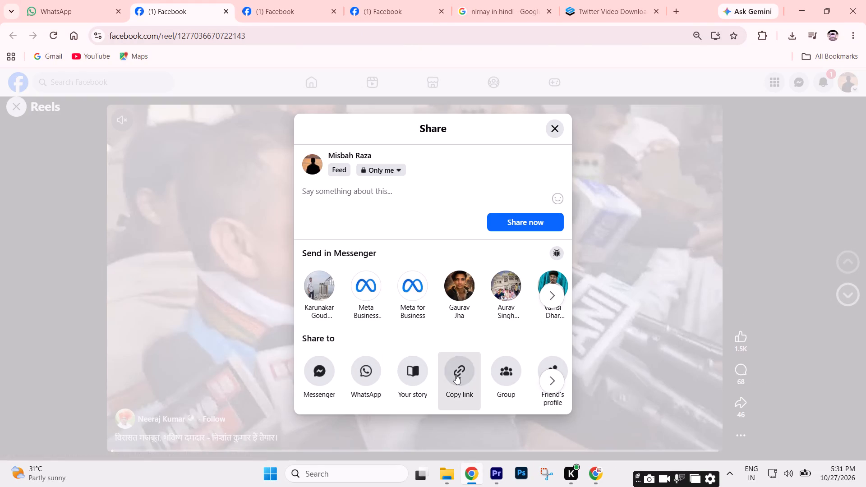
Copy the share link of the open Facebook reel showing the man speaking to press microphones.
click(302, 289)
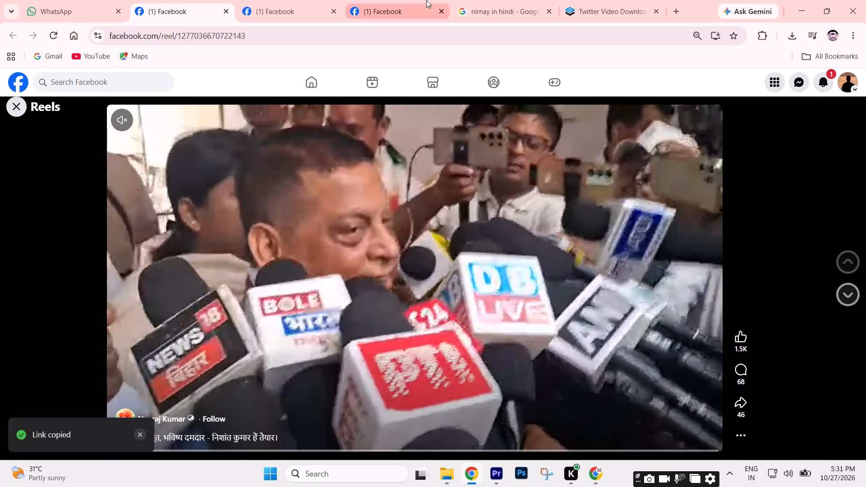
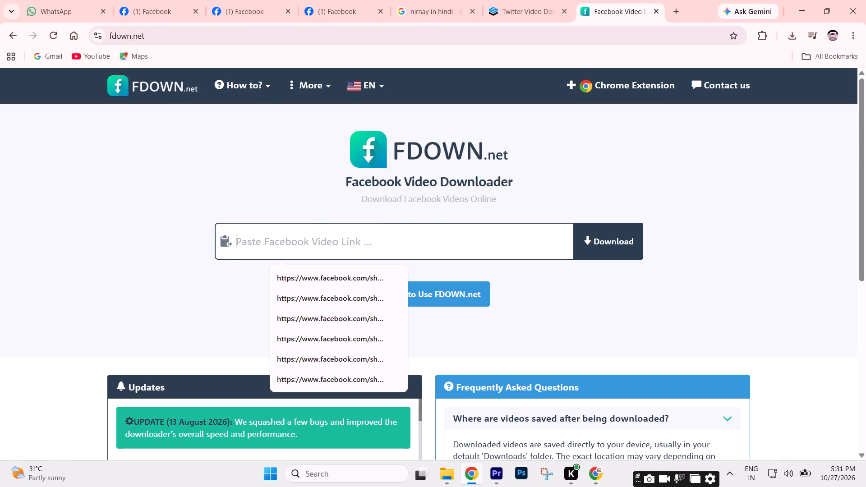
Fetch the Facebook reel from its copied link and download the video in HD quality.
key(ctrl+v)
click(621, 244)
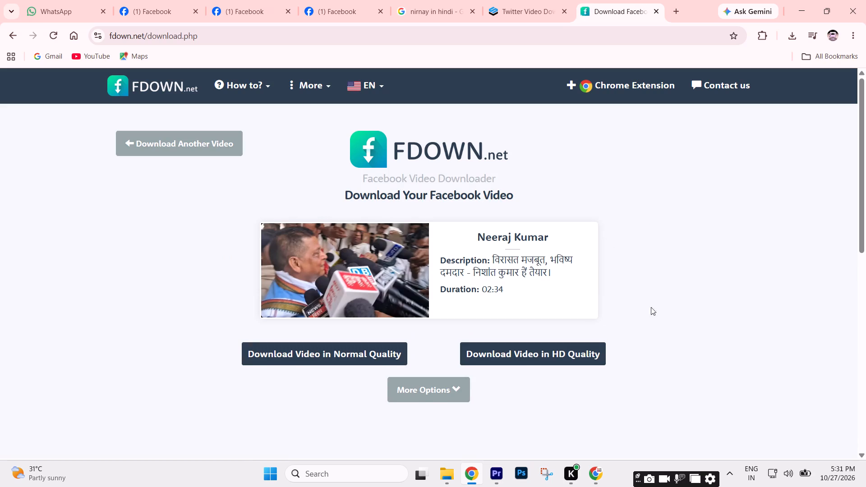
click(547, 360)
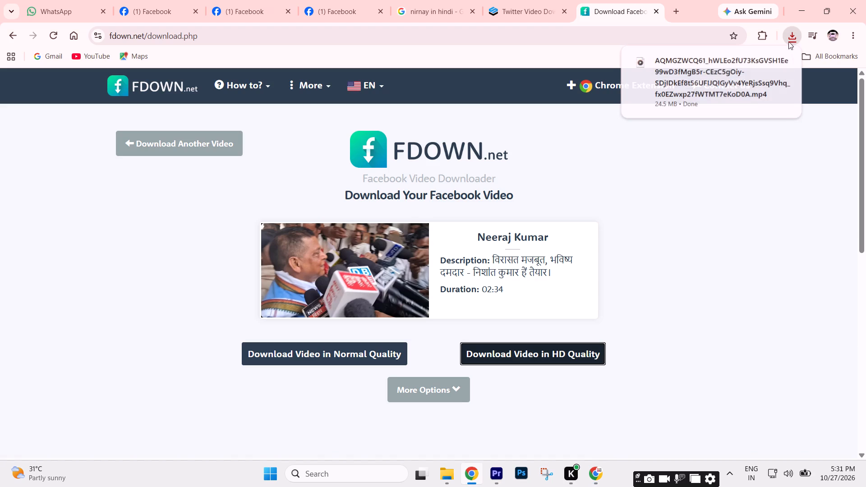
Bring the downloaded reel from the Nis folder into Premiere's Sequence 07, on V1 and A1 after the existing interview cuts.
click(762, 63)
drag(580, 289, 520, 431)
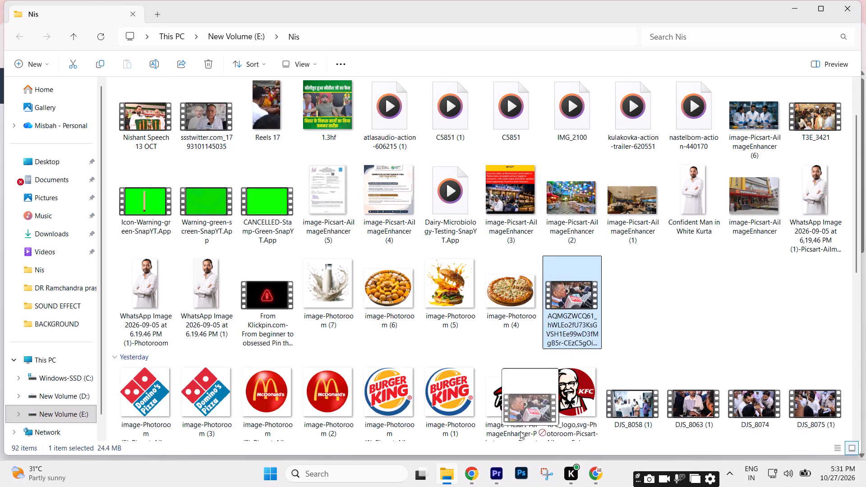
drag(520, 431, 289, 373)
click(313, 364)
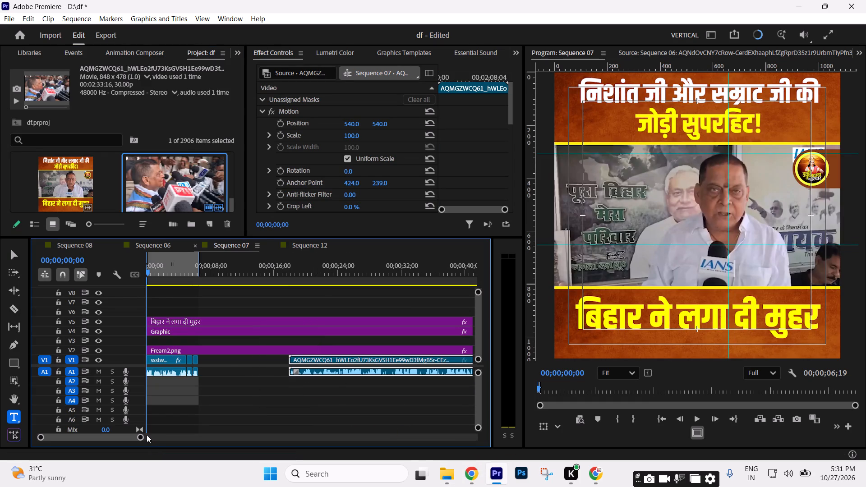
Select the old interview cuts on V1 and A1 at the start of Sequence 07.
drag(142, 436, 487, 415)
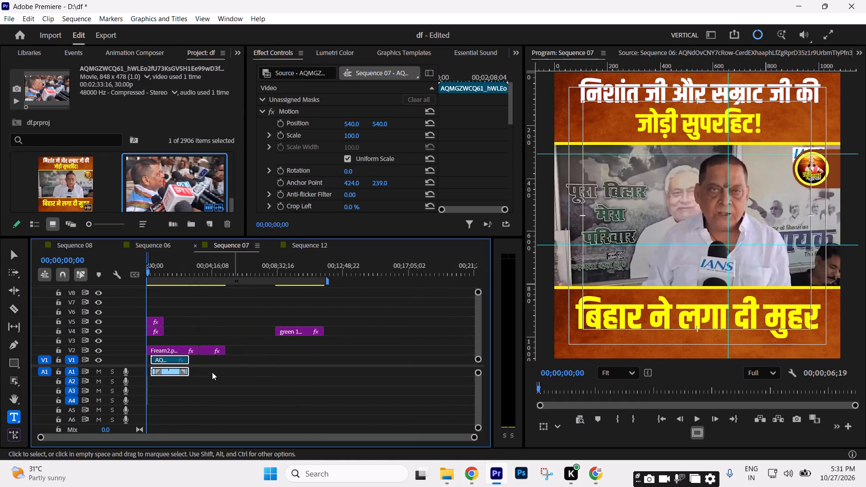
drag(476, 438, 159, 435)
drag(205, 395, 154, 363)
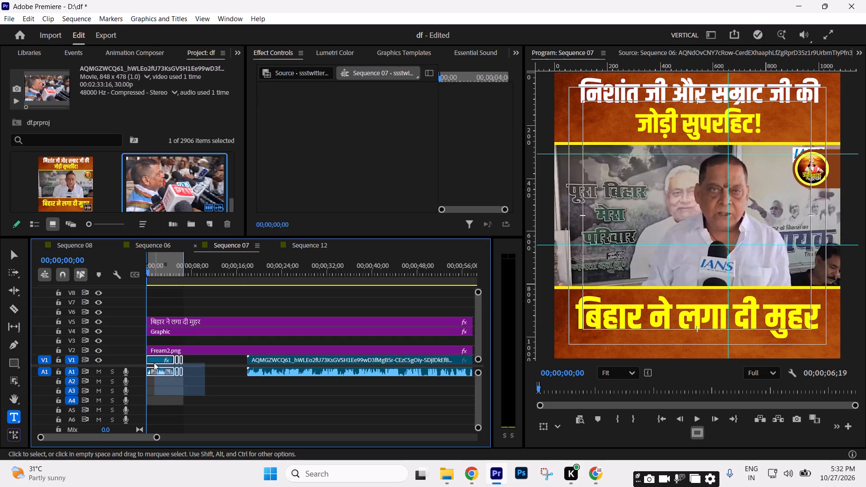
Move the three IANS interview clips from the start of Sequence 07 to the start of Sequence 06 and preview them.
key(ctrl+x)
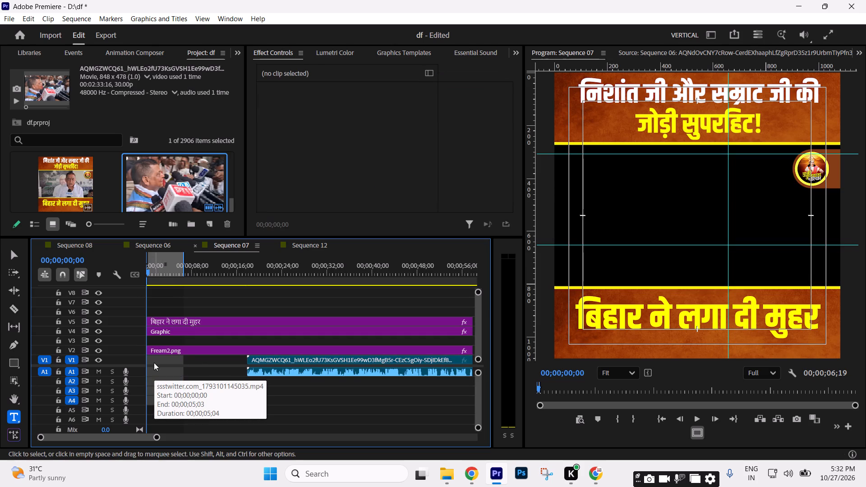
click(144, 242)
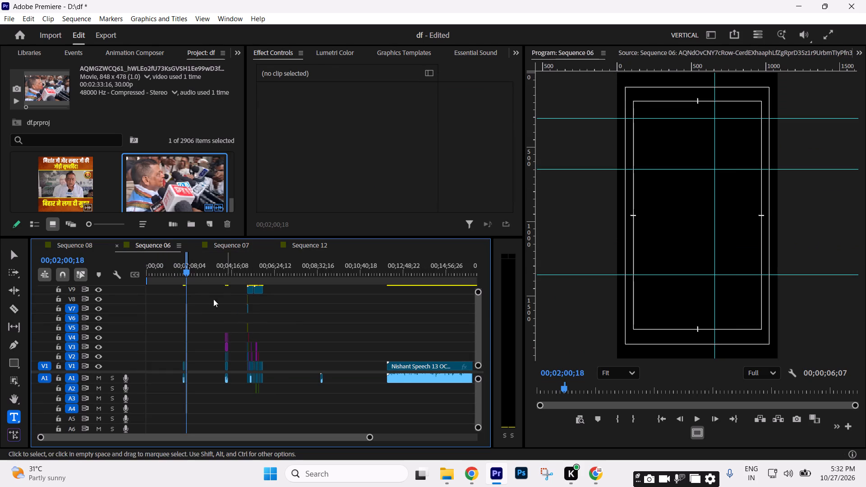
drag(190, 266, 69, 290)
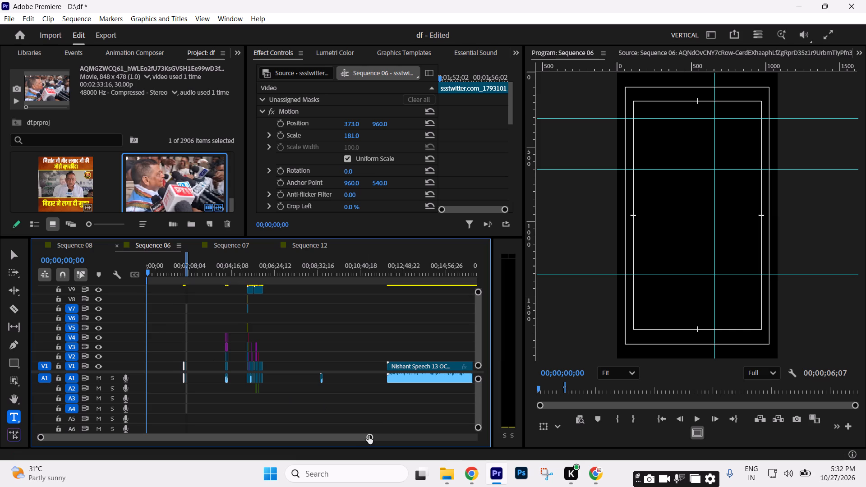
drag(369, 436, 180, 429)
key(ctrl+v)
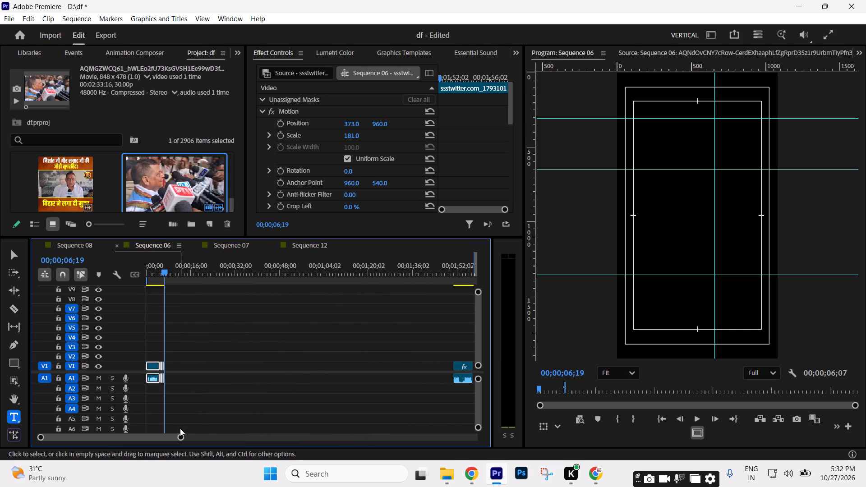
drag(164, 276, 134, 285)
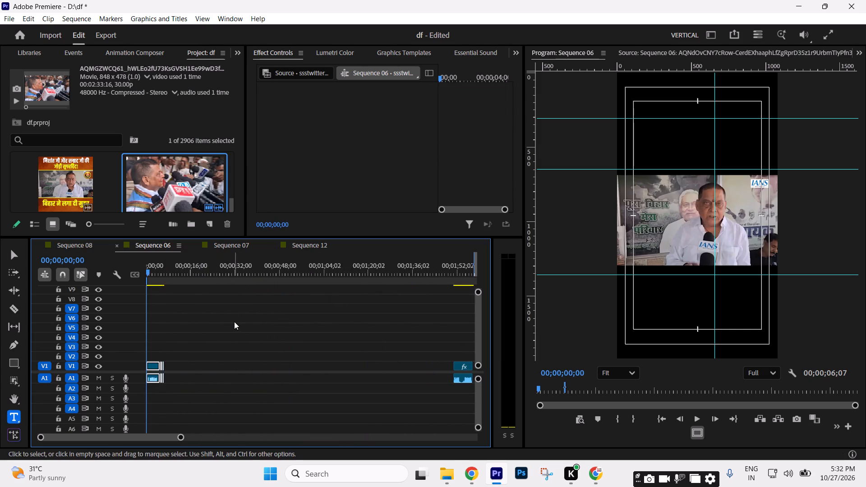
key(space)
key(space)
Reframe the first interview clip in Sequence 06 with Scale 185.3 and horizontal Position 230, and check the framing further along the clip.
click(264, 352)
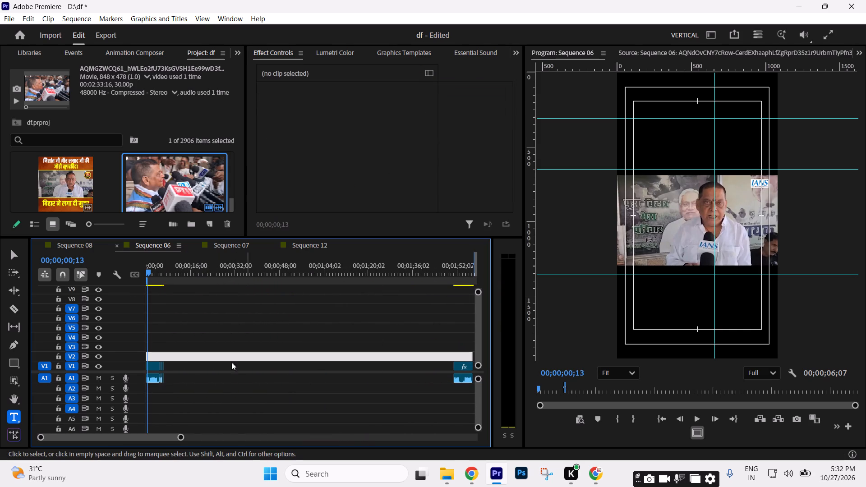
click(151, 365)
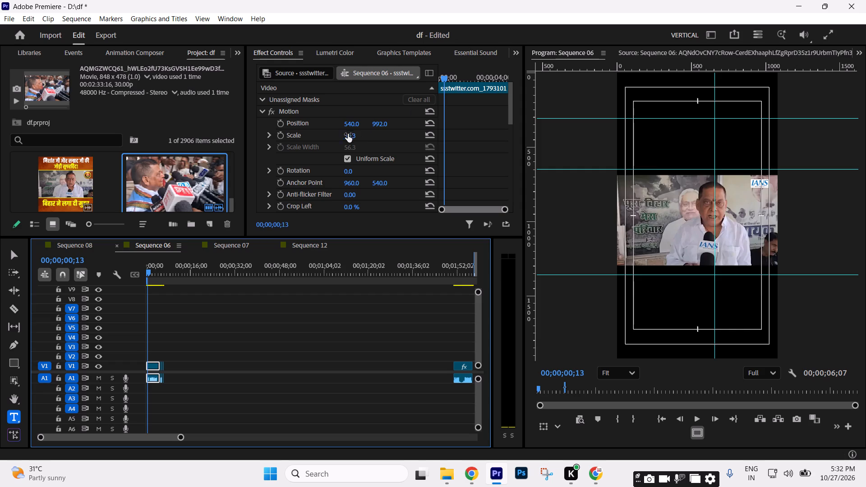
drag(348, 134, 421, 131)
drag(353, 124, 179, 142)
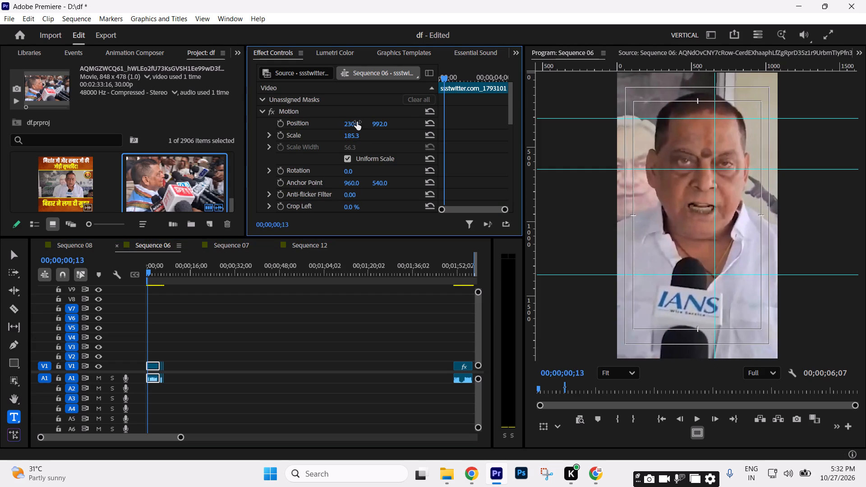
drag(156, 273, 163, 275)
drag(159, 272, 154, 273)
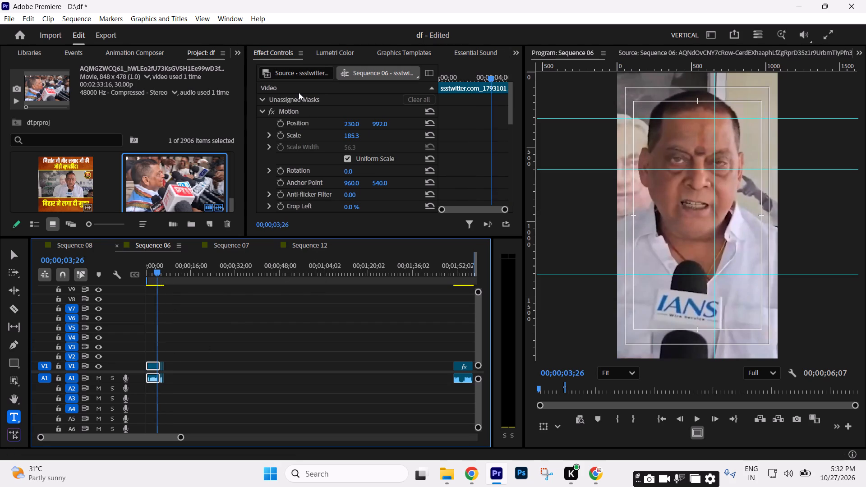
Copy the first clip's Motion settings onto the second and third interview clips and check the framing across the cuts.
click(299, 92)
click(302, 107)
key(ctrl+c)
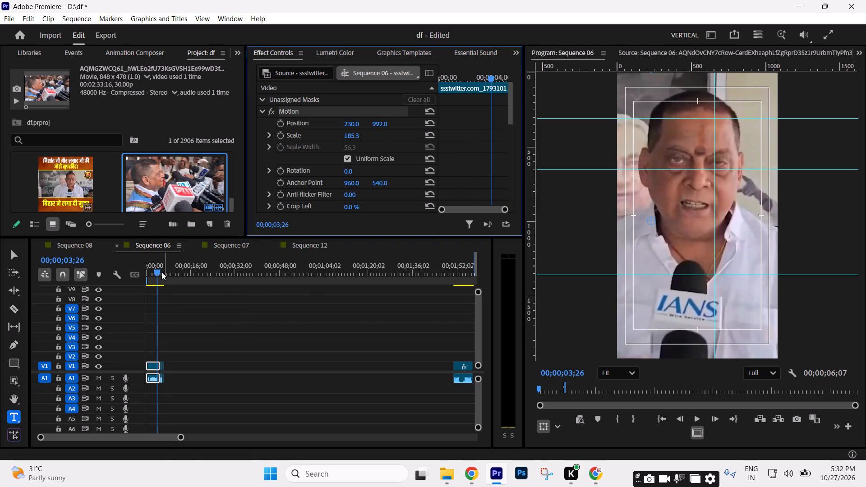
drag(157, 269, 163, 271)
key(ctrl+v)
click(164, 274)
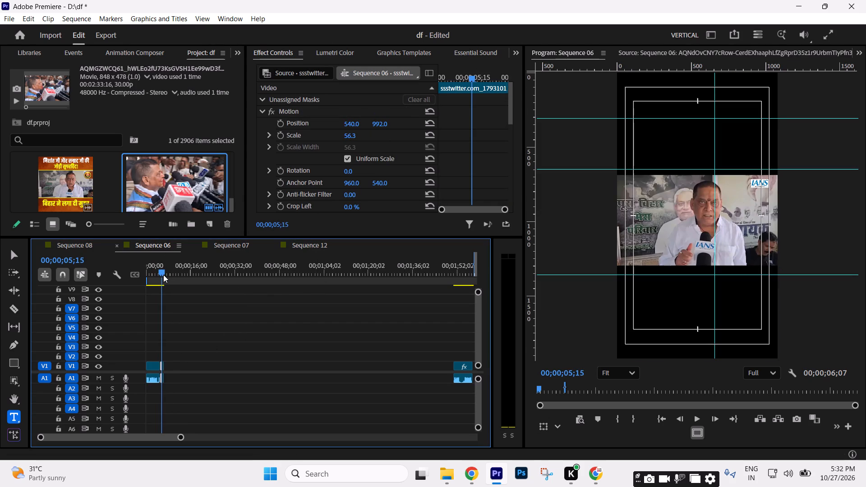
key(ctrl+v)
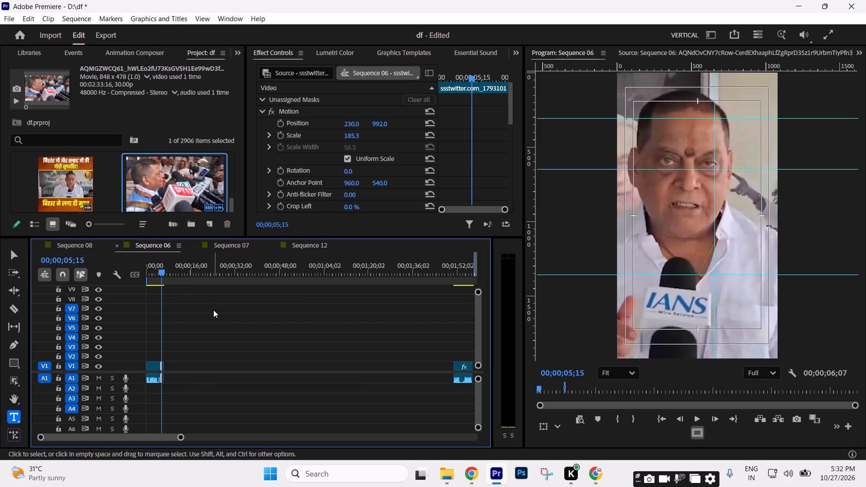
key(space)
key(space)
drag(181, 437, 112, 437)
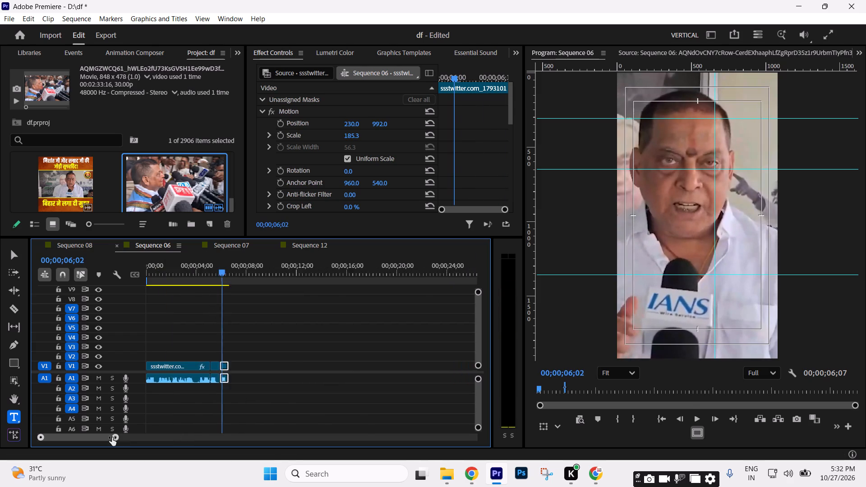
drag(112, 437, 76, 436)
click(263, 275)
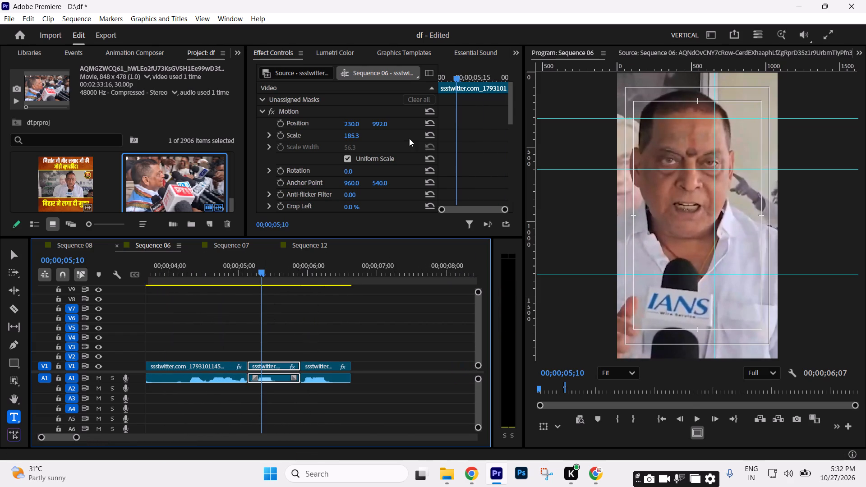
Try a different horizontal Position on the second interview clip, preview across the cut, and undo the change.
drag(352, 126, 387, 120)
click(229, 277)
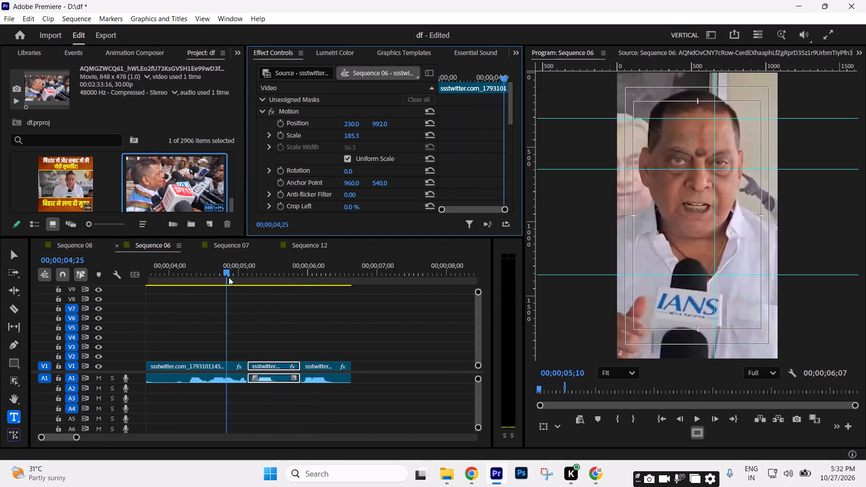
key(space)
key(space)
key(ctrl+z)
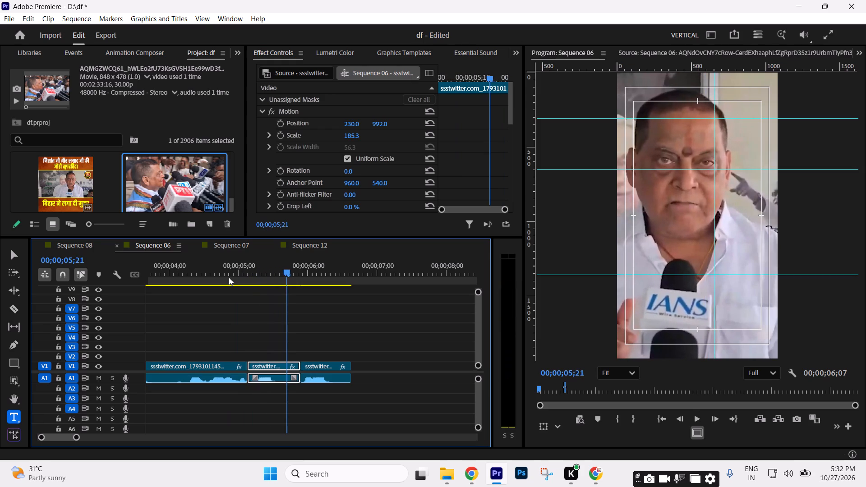
Play the remaining interview clips in Sequence 06 to the end and recheck the opening from the first frame.
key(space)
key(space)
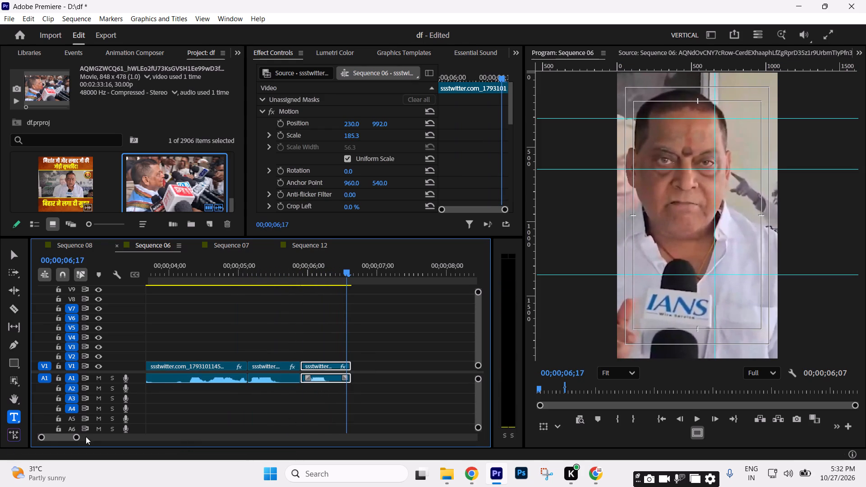
drag(78, 439, 177, 438)
drag(166, 276, 72, 294)
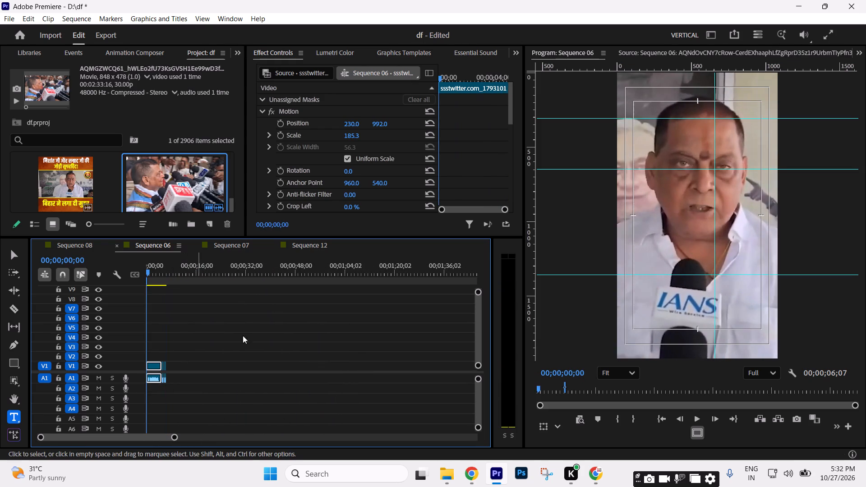
click(269, 339)
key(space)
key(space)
drag(176, 436, 345, 428)
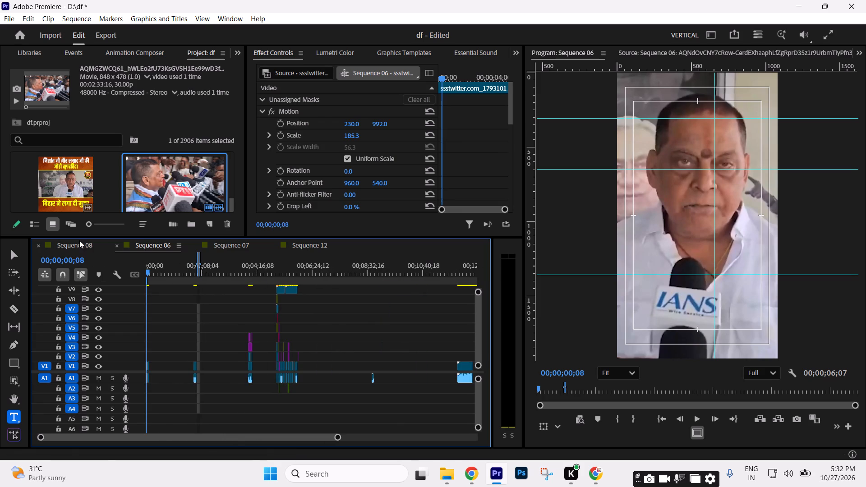
Open Sequence 08, switch to Chrome, download the 02:34 Facebook reel again in HD quality from FDOWN, and show the file in its folder.
click(79, 240)
click(471, 477)
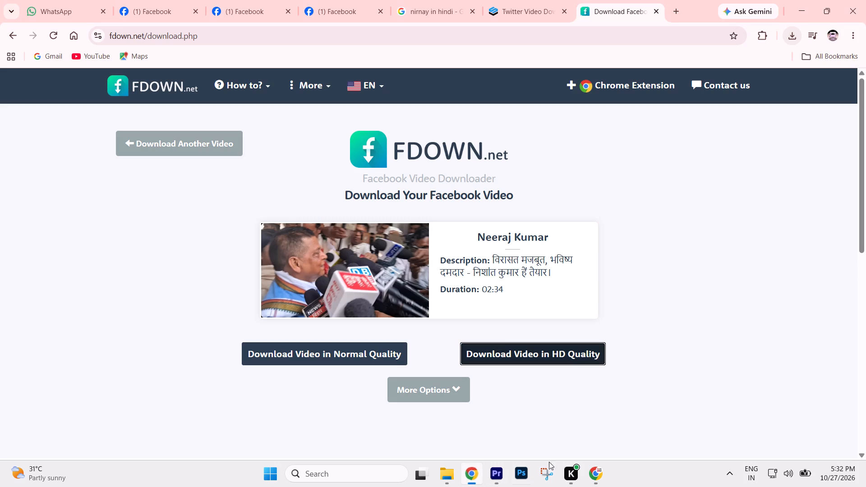
click(530, 354)
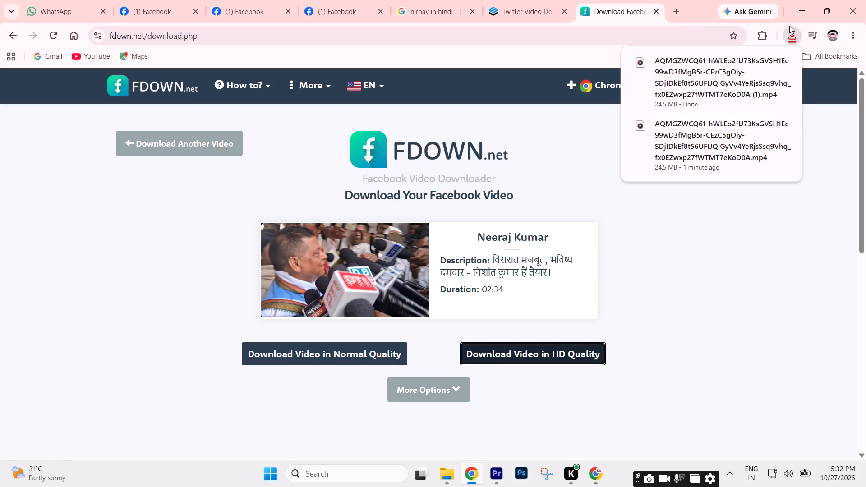
click(760, 65)
Add the newly downloaded reel from the Nis folder to Sequence 08 and move it to the start of the timeline.
drag(143, 119, 556, 405)
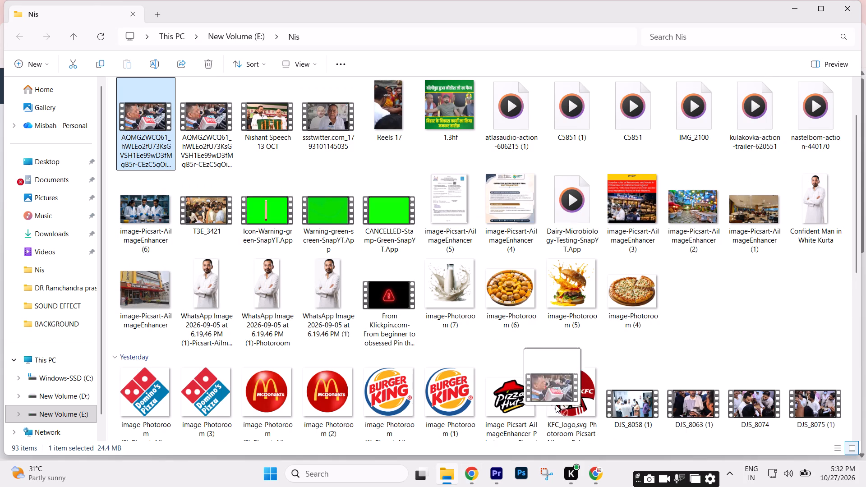
drag(556, 405, 224, 376)
drag(241, 337, 272, 381)
key(ctrl+x)
drag(187, 278, 28, 291)
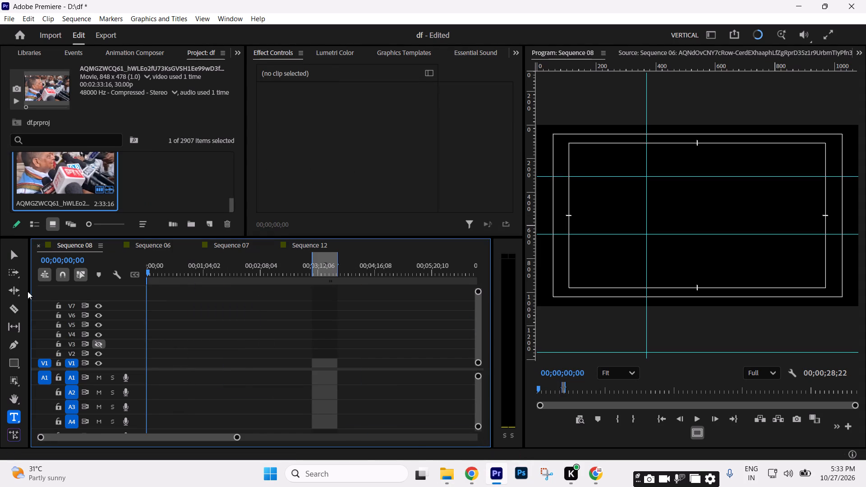
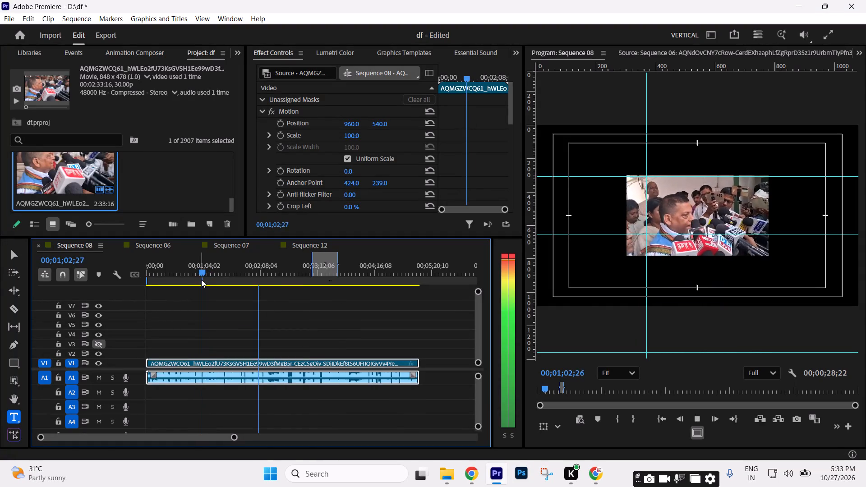
Split the press-microphone interview clip in Sequence 08 at about 00;01;05;18, where the wanted passage starts.
text(=)
key(equal)
key(equal)
click(401, 337)
key(equal)
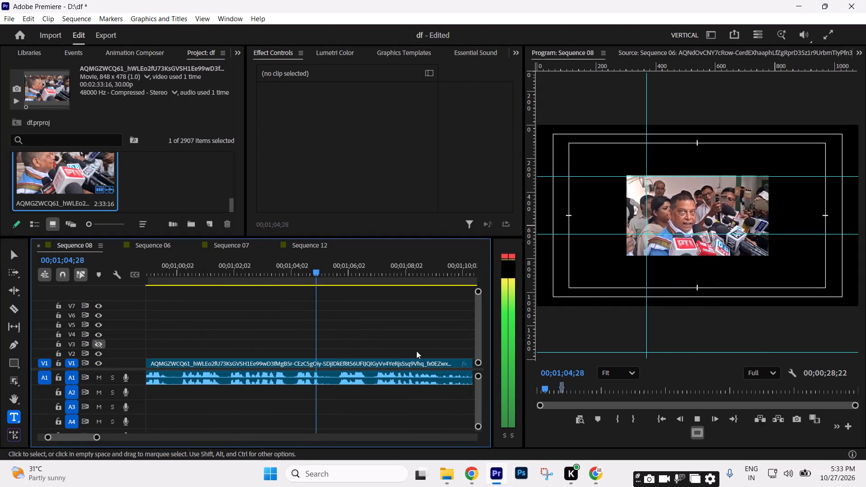
key(minus)
key(c)
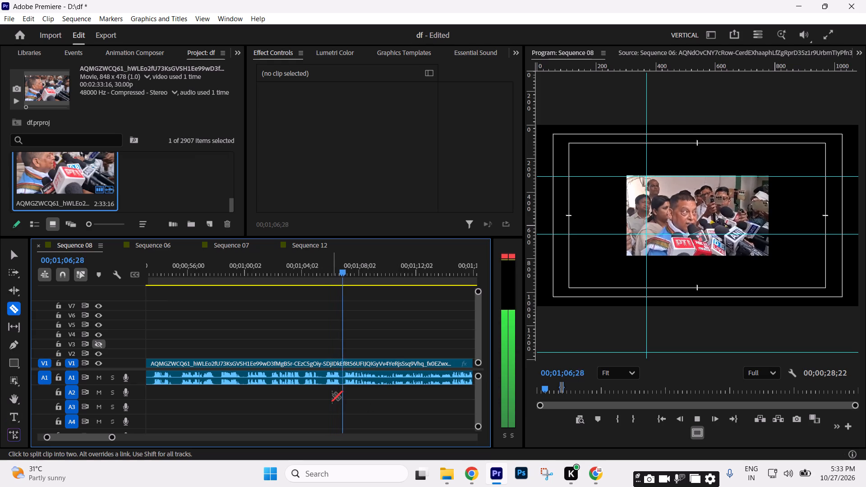
click(324, 380)
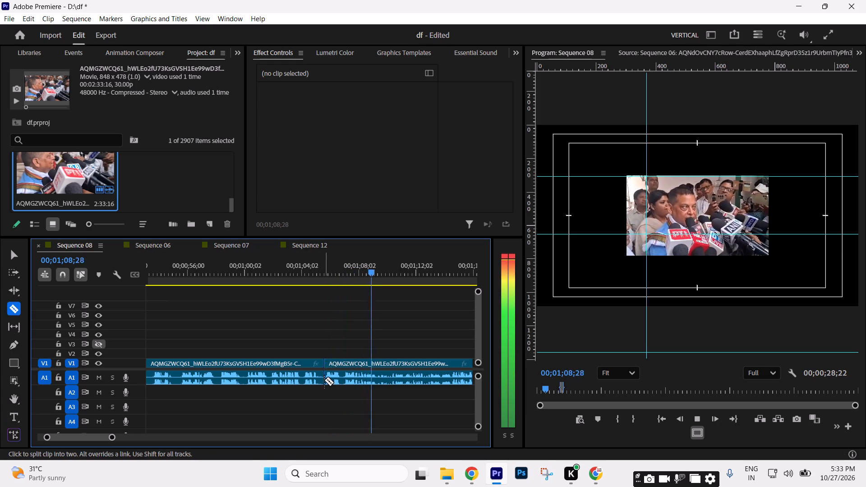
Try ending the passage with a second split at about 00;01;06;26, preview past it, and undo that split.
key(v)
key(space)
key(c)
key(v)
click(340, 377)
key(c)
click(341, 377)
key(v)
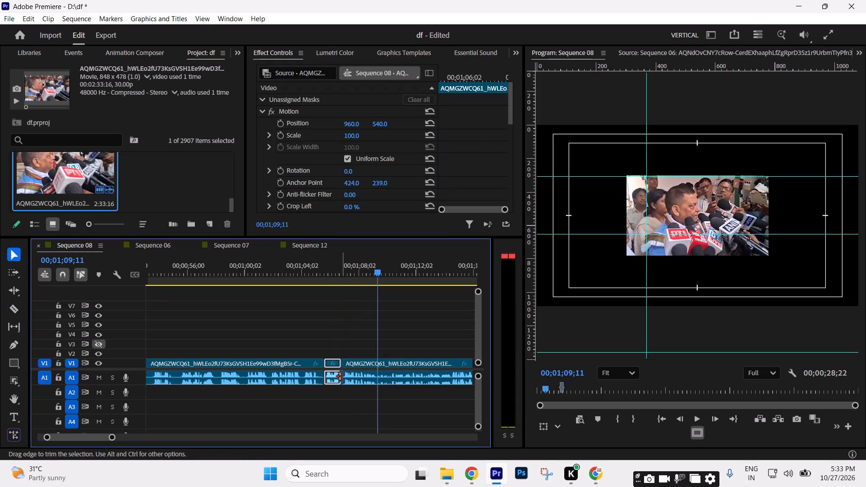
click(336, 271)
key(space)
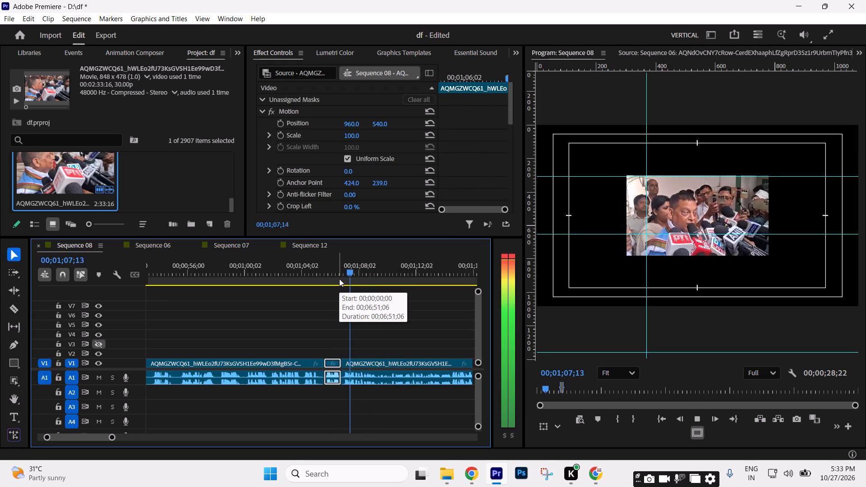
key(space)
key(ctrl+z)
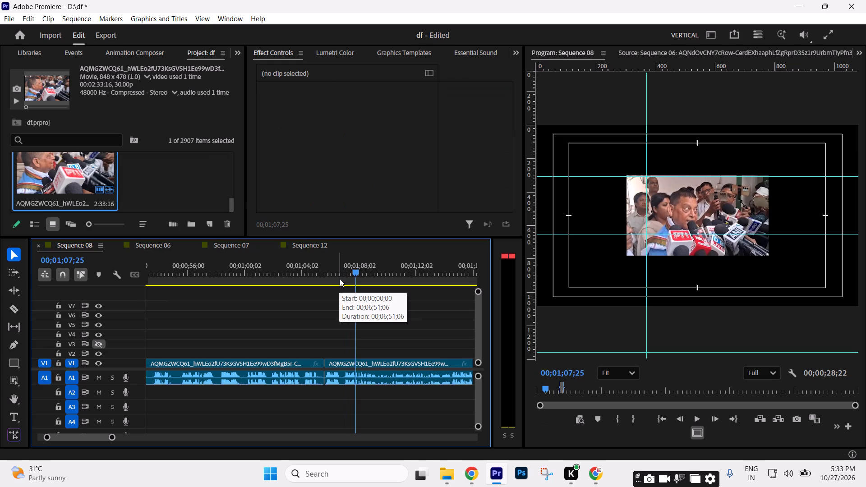
Find the end of the spoken passage by playback and split the Sequence 08 clip at 00;01;07;23.
key(equal)
key(equal)
key(space)
key(space)
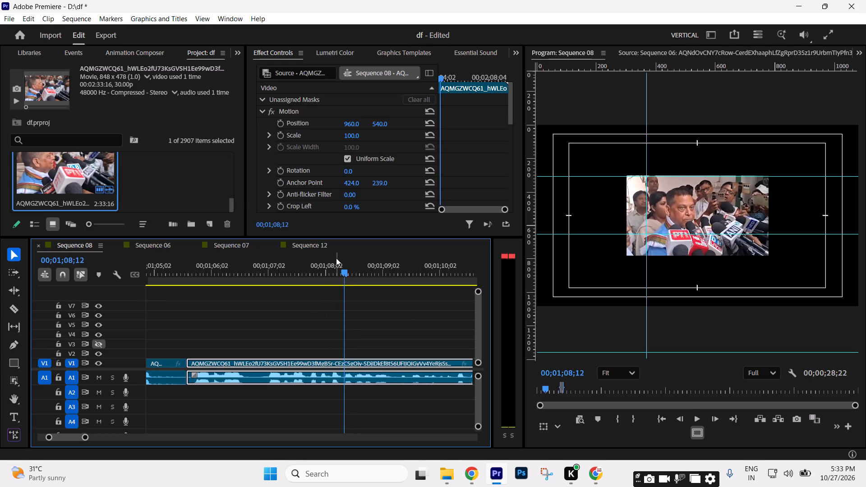
drag(336, 258, 310, 272)
key(c)
click(307, 363)
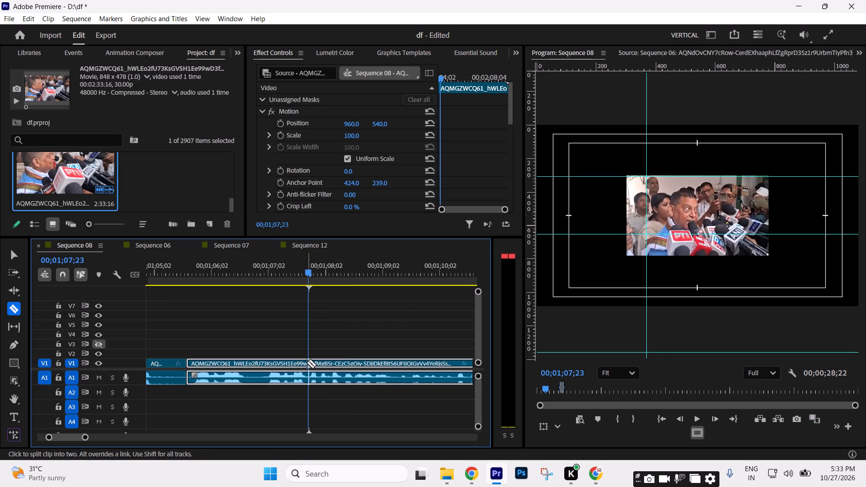
Move the isolated two-second interview segment, video and audio, from Sequence 08 to Sequence 06 at 00;00;11;08.
key(v)
drag(273, 337, 261, 384)
key(ctrl+x)
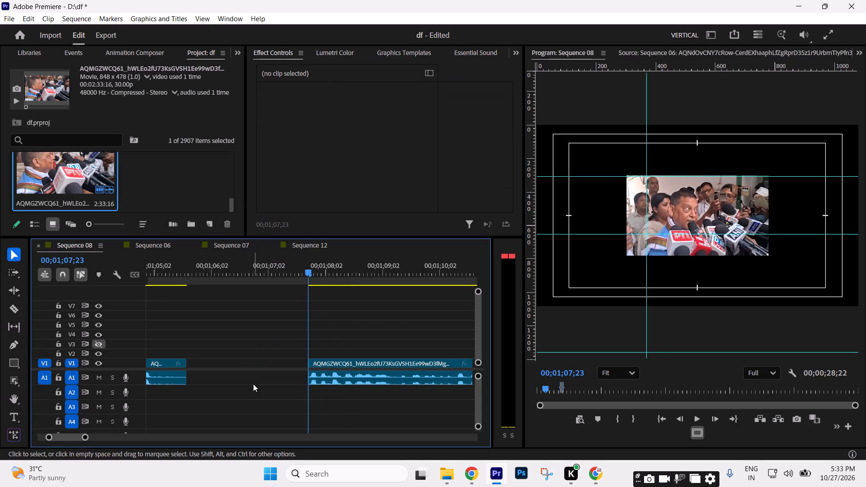
click(157, 243)
drag(267, 276, 7, 311)
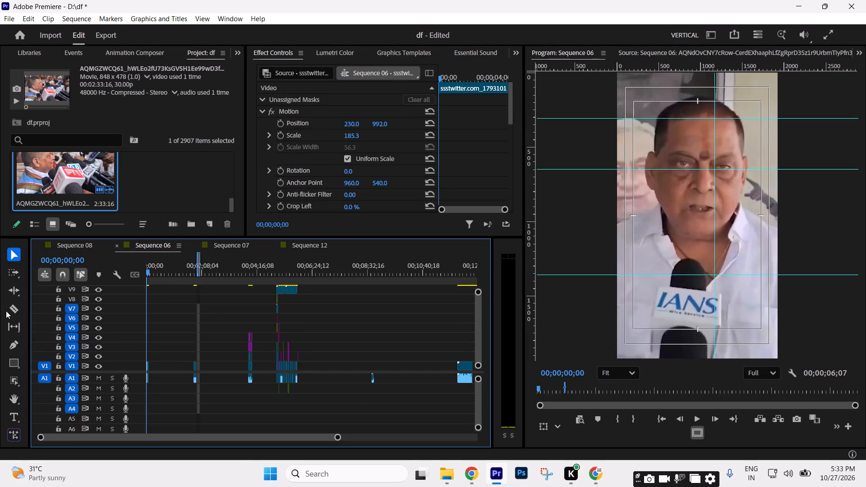
key(equal)
key(equal)
key(equal)
key(equal)
key(equal)
key(minus)
click(226, 277)
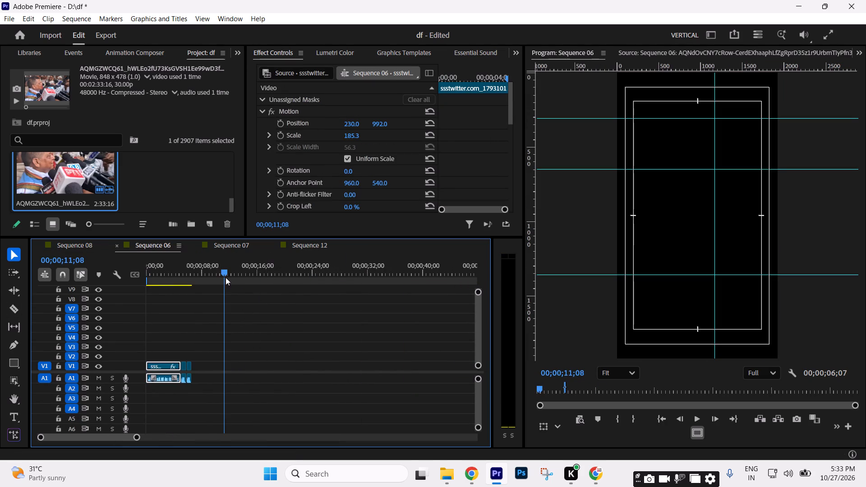
key(ctrl+v)
click(313, 335)
Save the project.
key(ctrl+s)
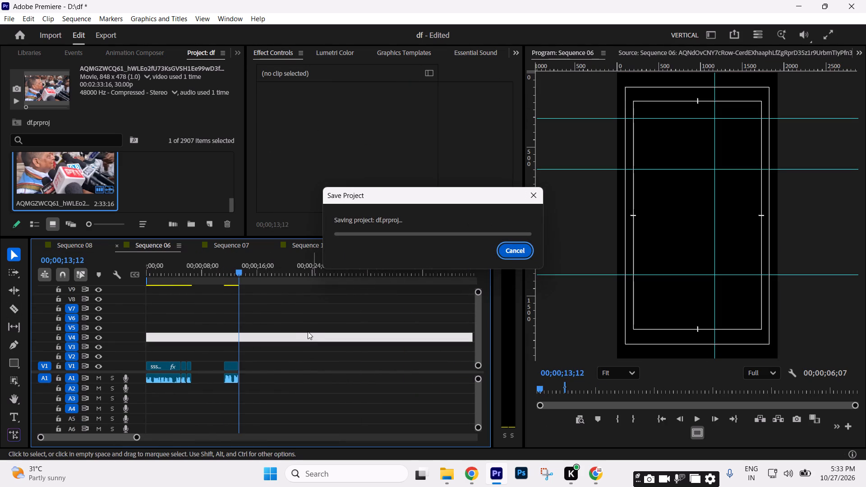